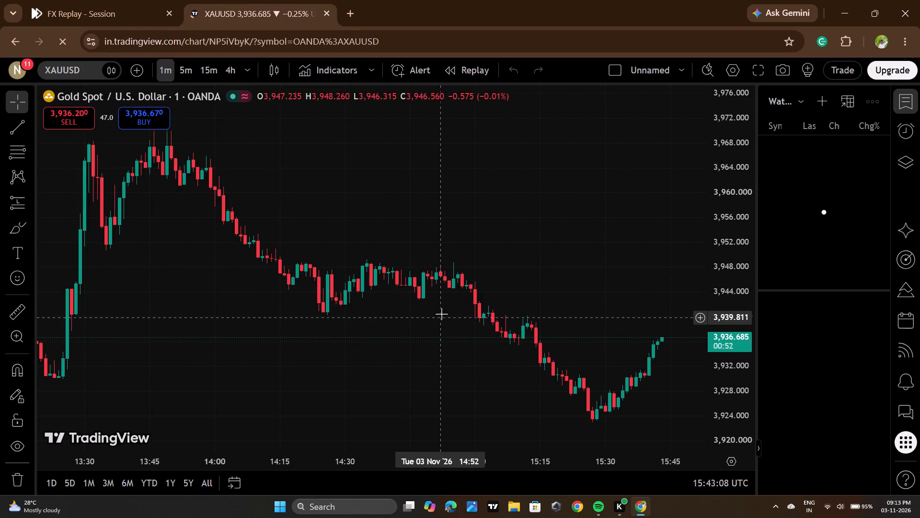
Examine gold's one-minute price action across the current session and the preceding hours.
scroll(441, 314, "down", 9)
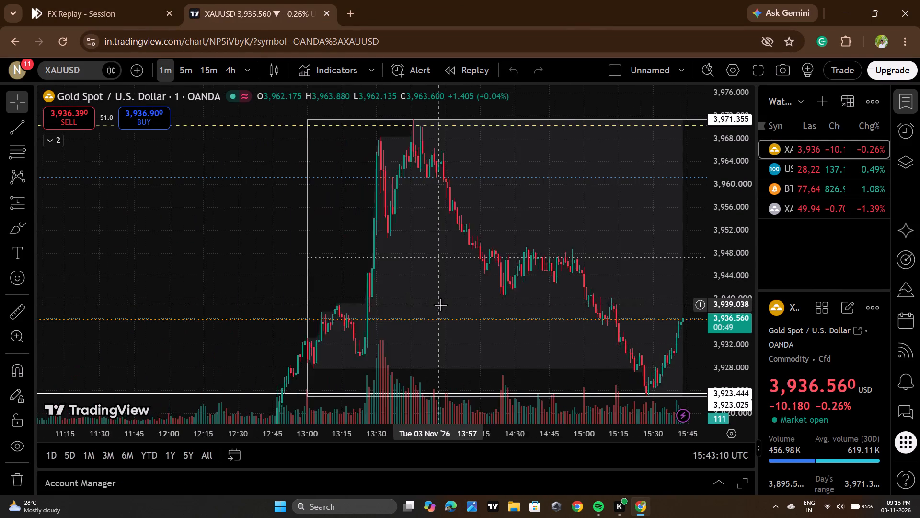
scroll(440, 305, "down", 2)
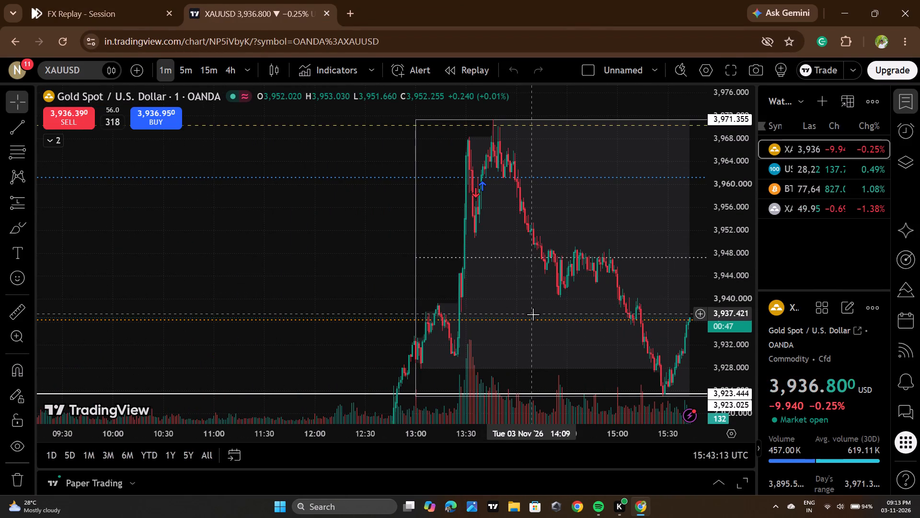
left_click_drag(533, 314, 479, 331)
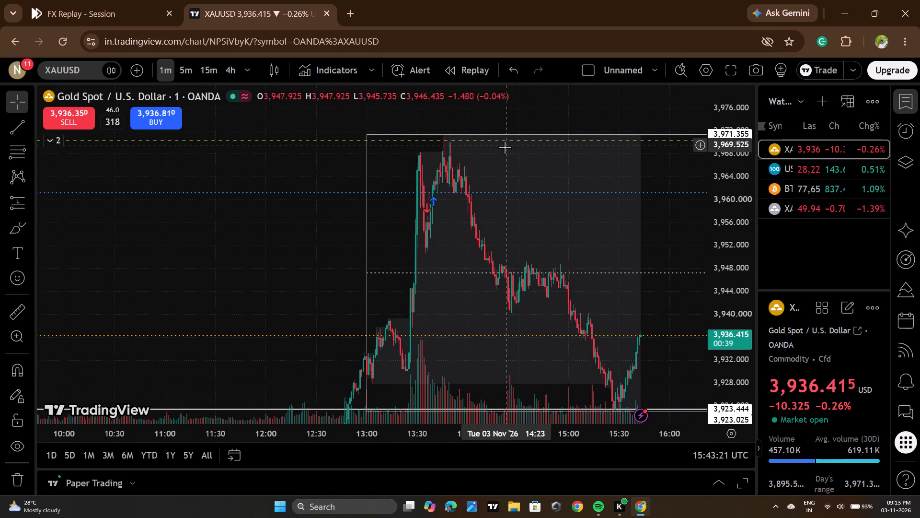
scroll(493, 156, "down", 10)
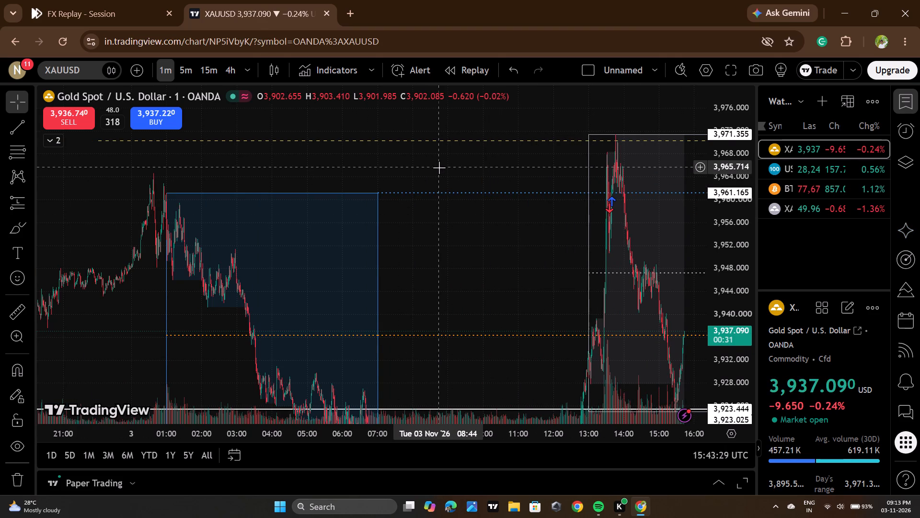
scroll(434, 166, "up", 5)
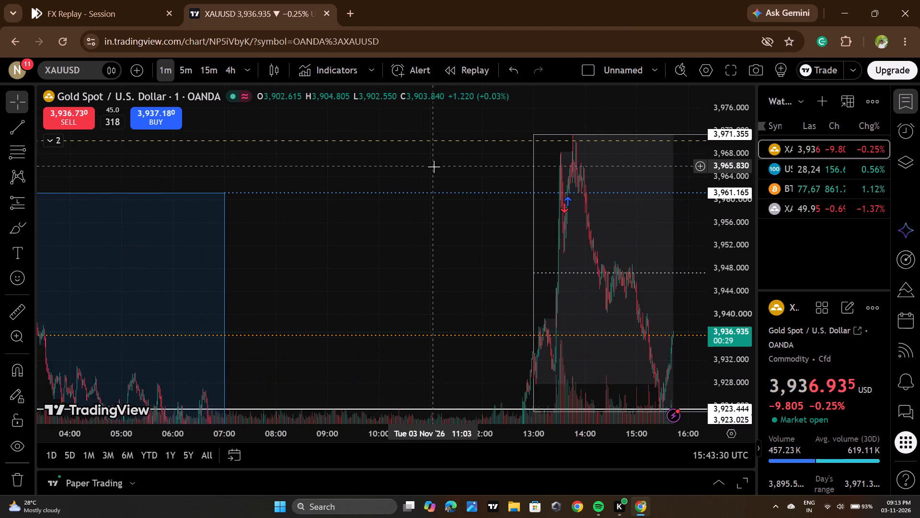
scroll(434, 166, "up", 9)
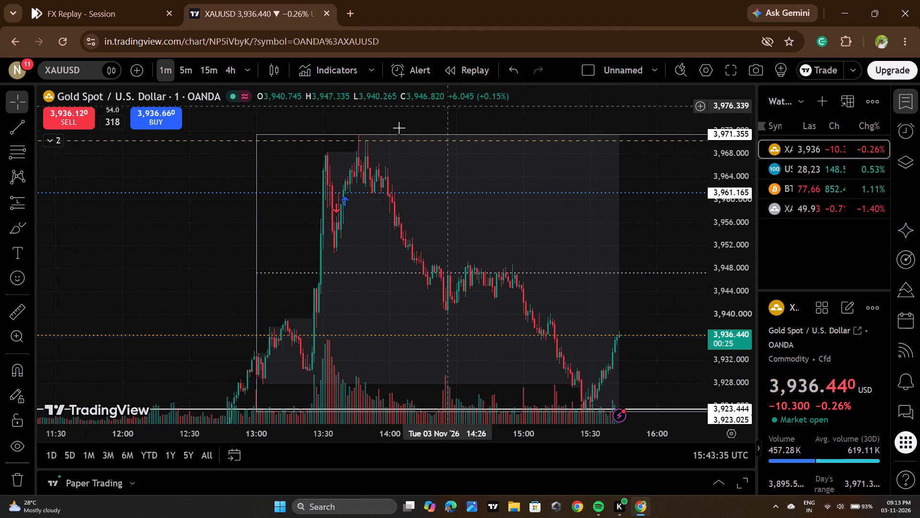
scroll(375, 210, "down", 3)
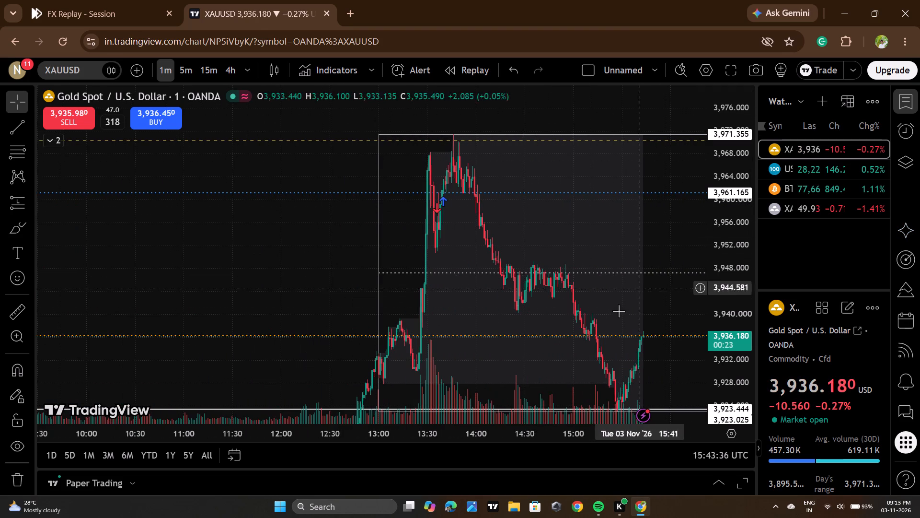
left_click_drag(661, 301, 642, 269)
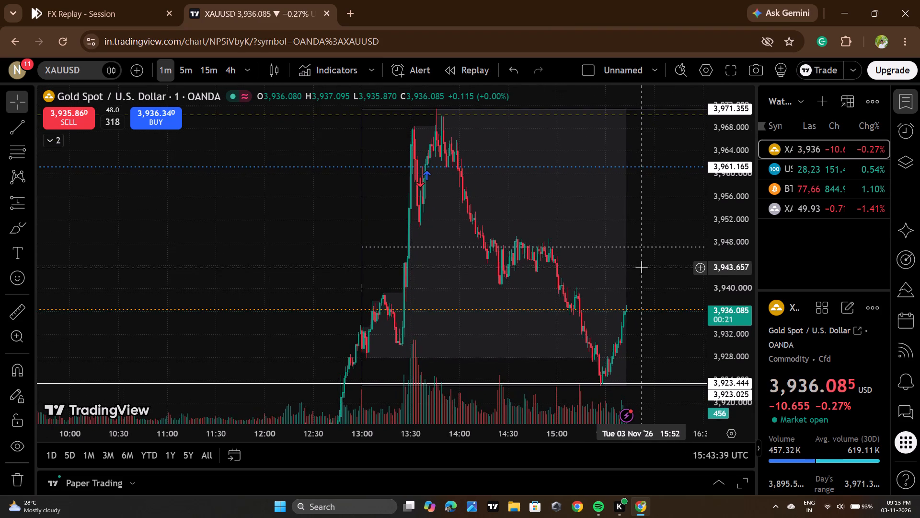
Measure the price move from the session high at about 3,970.9 down to about 3,923.8, then clear the measurement.
scroll(641, 264, "down", 1)
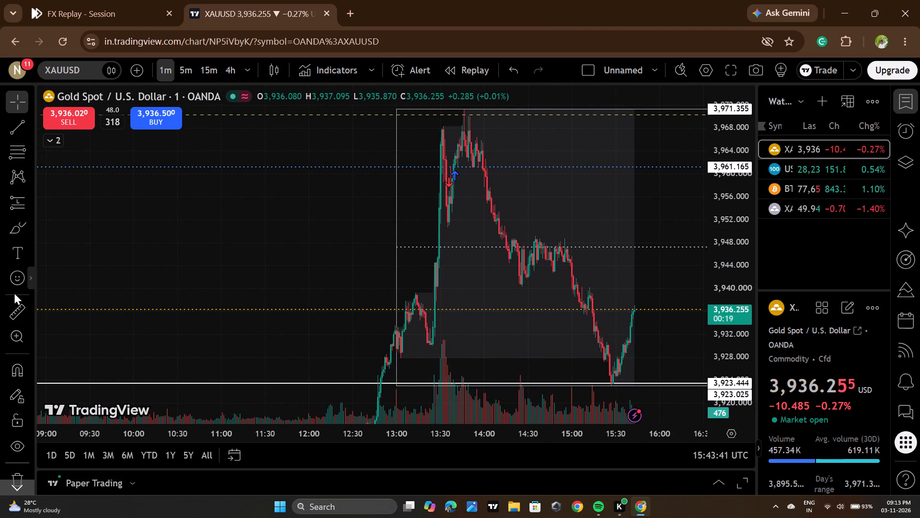
left_click(0, 318)
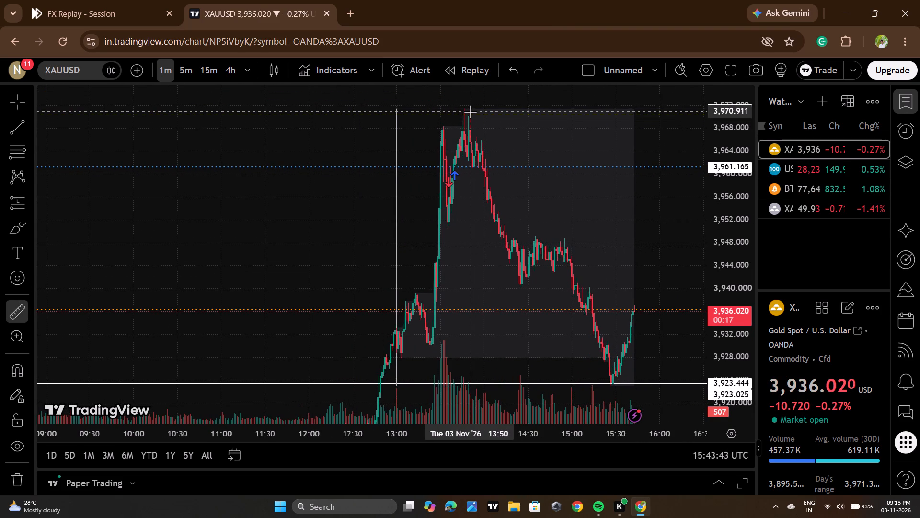
left_click(470, 112)
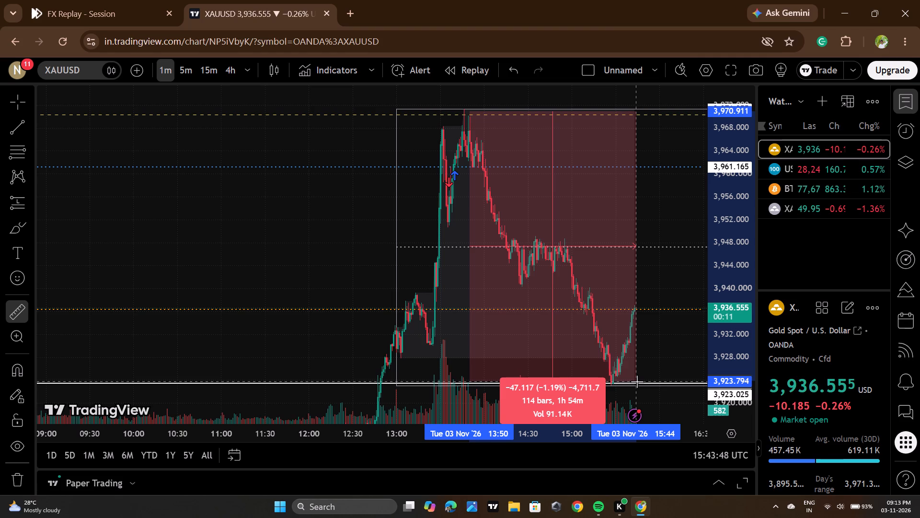
left_click(637, 381)
left_click(671, 343)
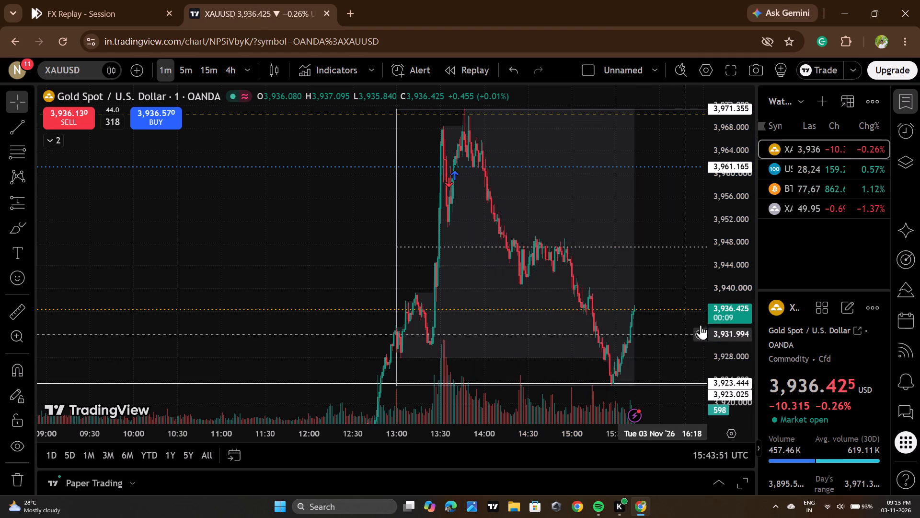
Examine the price levels below the current session and the earlier session ranges, dismissing the upgrade offer.
left_click_drag(682, 396, 604, 318)
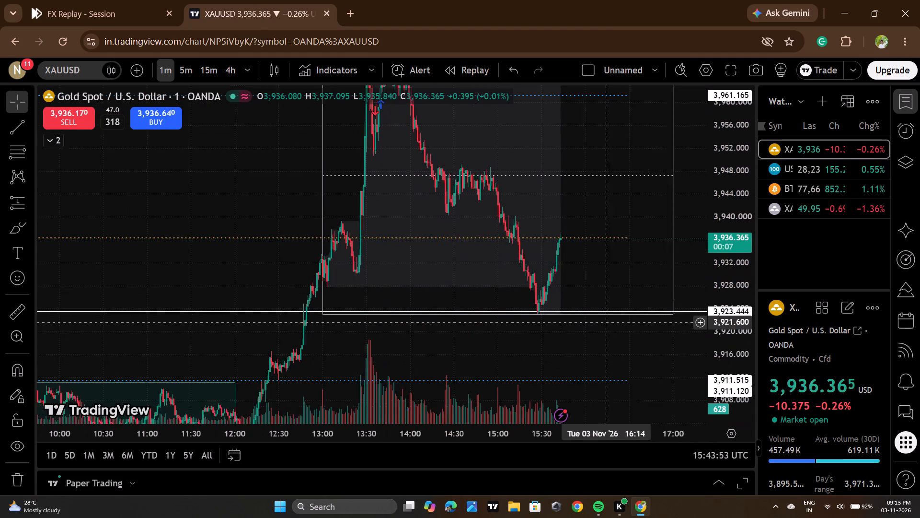
left_click_drag(604, 318, 601, 314)
scroll(600, 312, "down", 4)
scroll(736, 236, "down", 8)
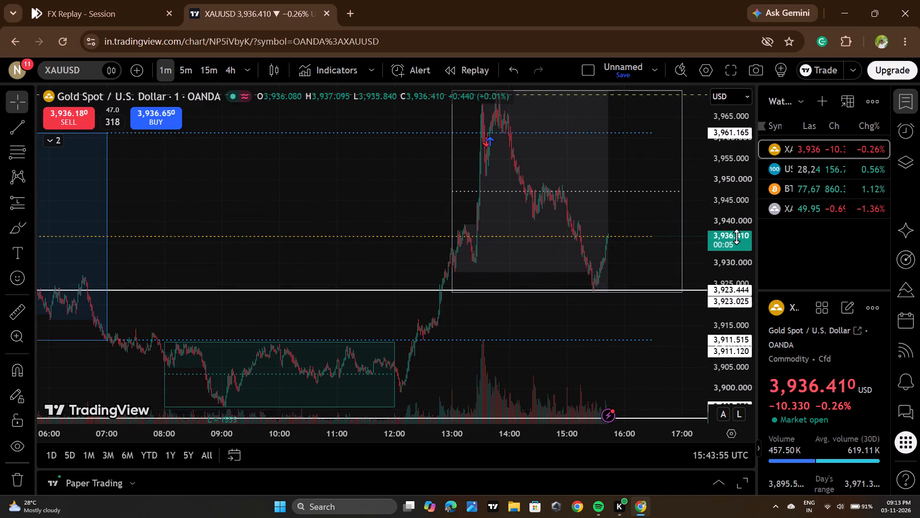
scroll(736, 236, "down", 3)
scroll(529, 254, "down", 4)
scroll(538, 311, "down", 3)
scroll(579, 330, "down", 1)
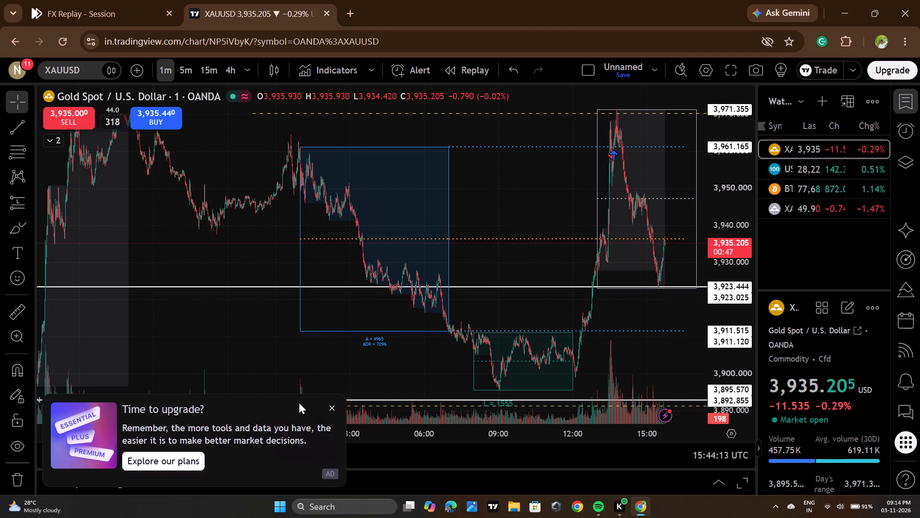
left_click(336, 404)
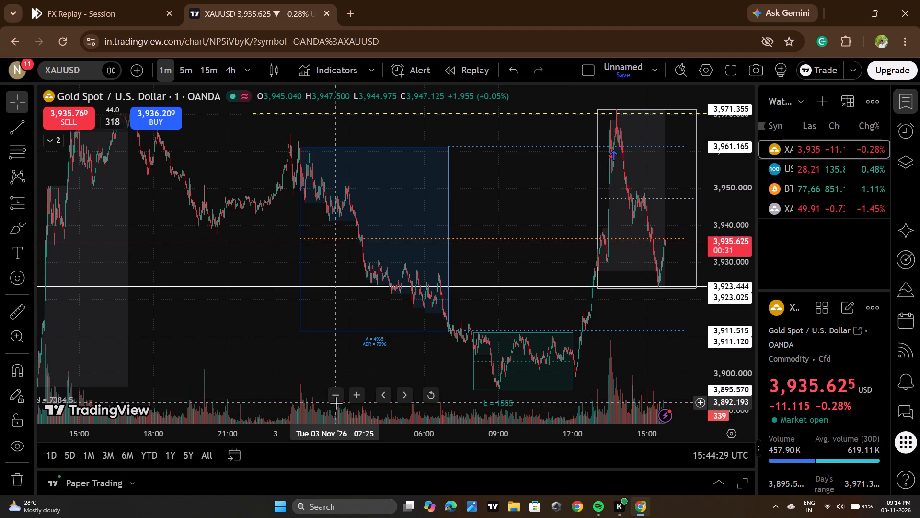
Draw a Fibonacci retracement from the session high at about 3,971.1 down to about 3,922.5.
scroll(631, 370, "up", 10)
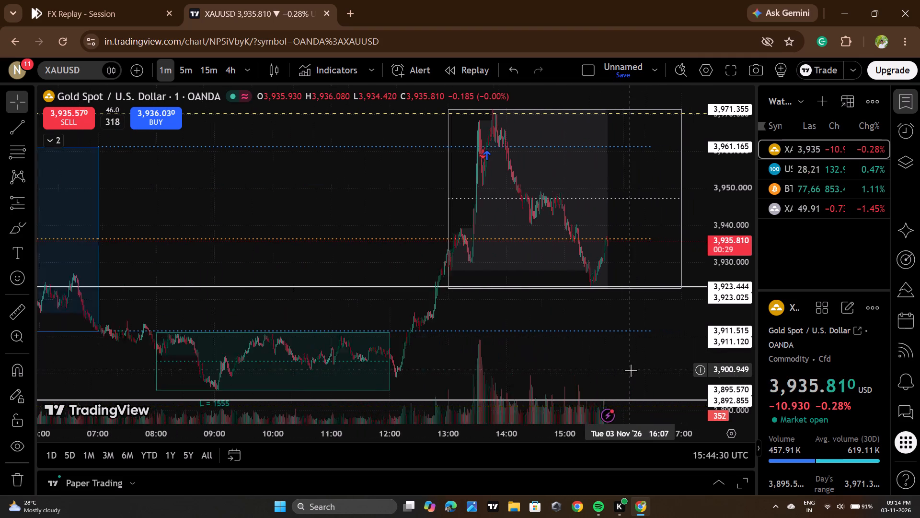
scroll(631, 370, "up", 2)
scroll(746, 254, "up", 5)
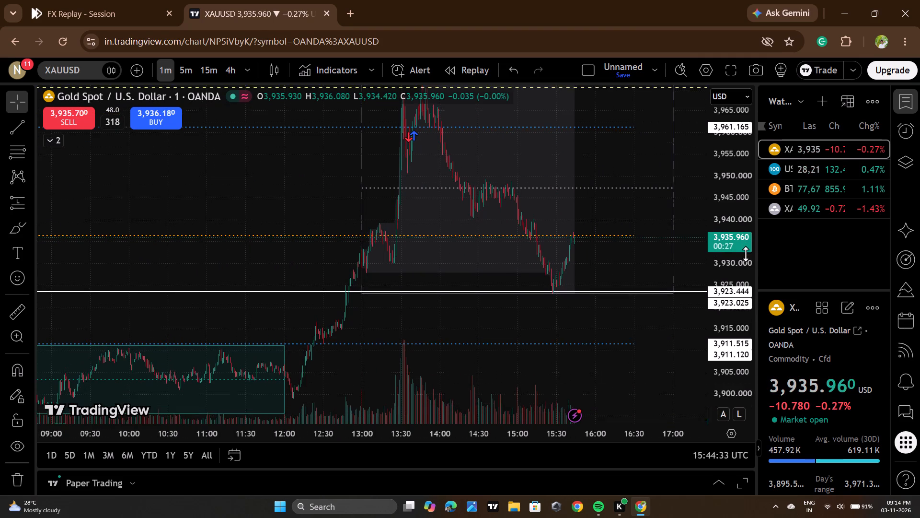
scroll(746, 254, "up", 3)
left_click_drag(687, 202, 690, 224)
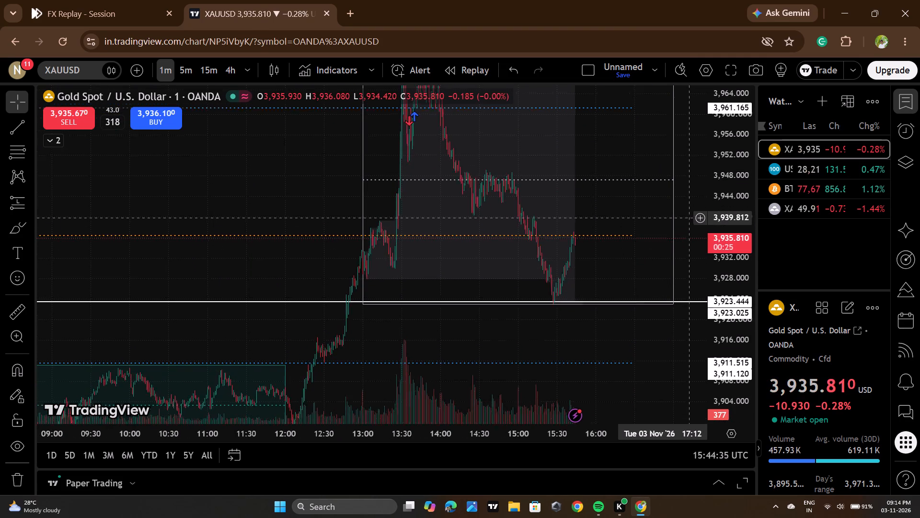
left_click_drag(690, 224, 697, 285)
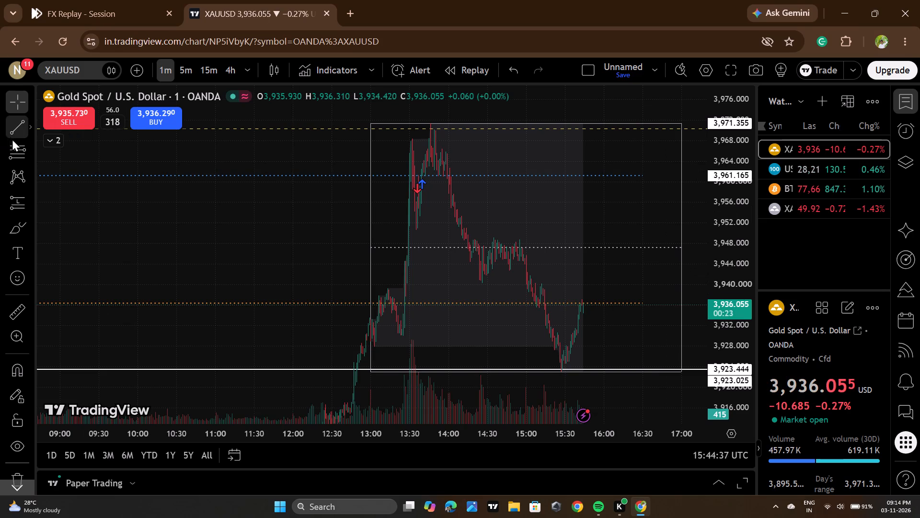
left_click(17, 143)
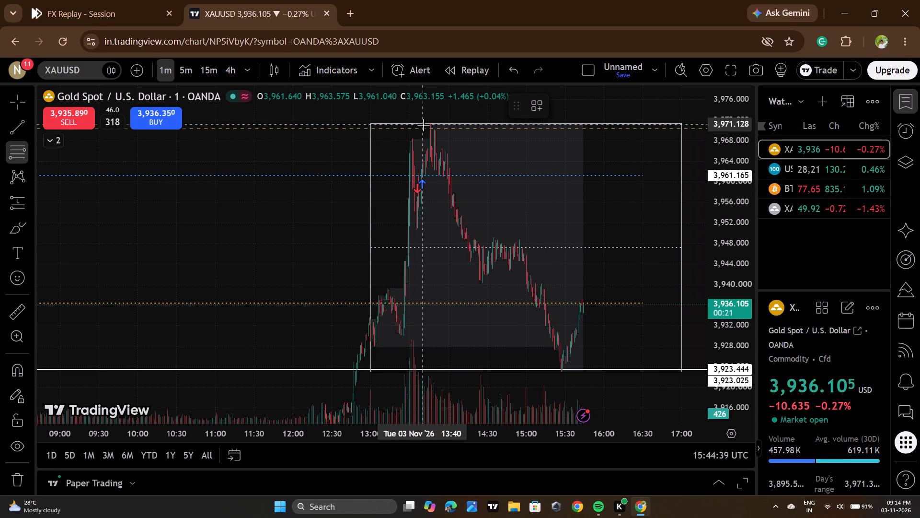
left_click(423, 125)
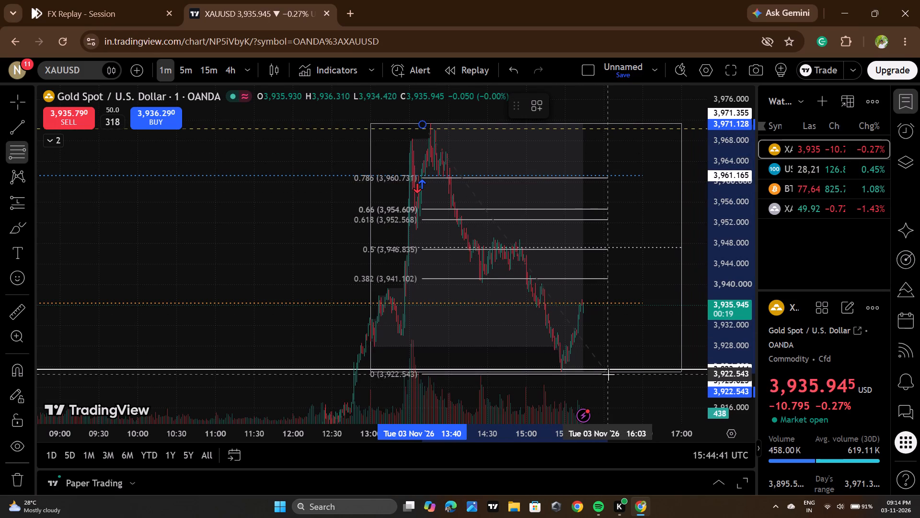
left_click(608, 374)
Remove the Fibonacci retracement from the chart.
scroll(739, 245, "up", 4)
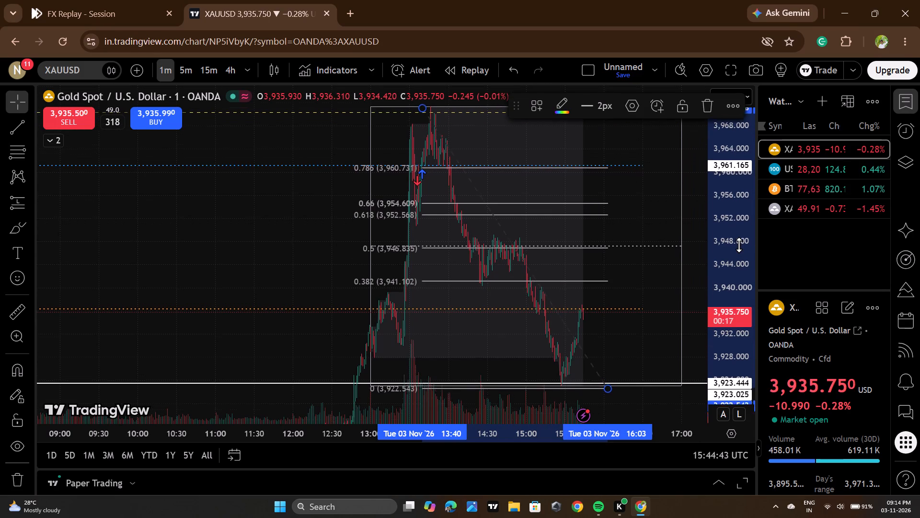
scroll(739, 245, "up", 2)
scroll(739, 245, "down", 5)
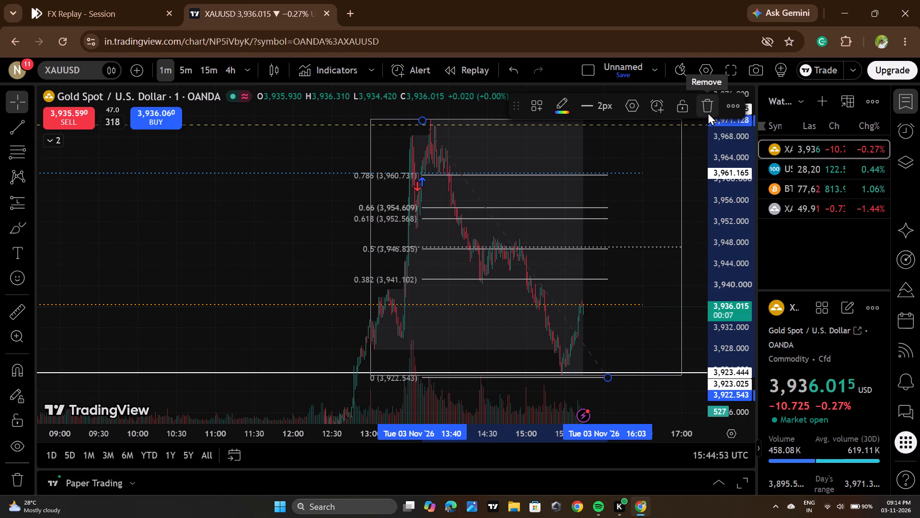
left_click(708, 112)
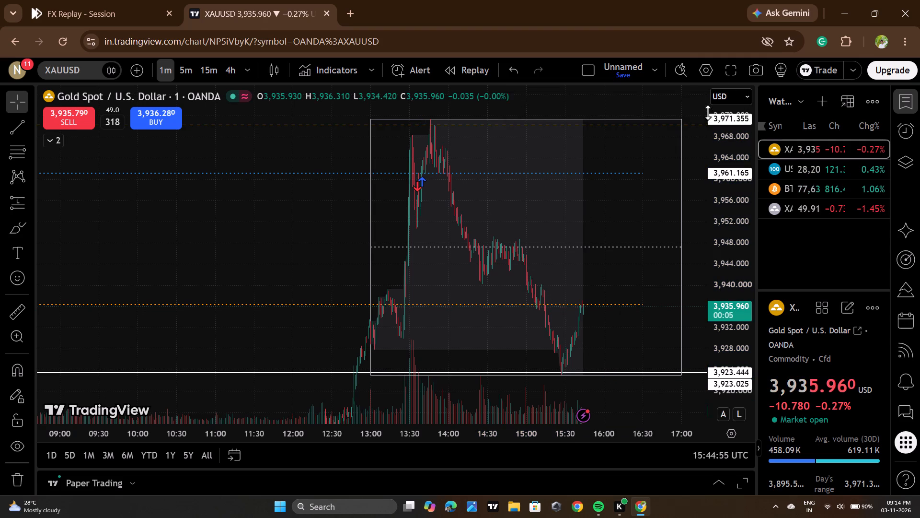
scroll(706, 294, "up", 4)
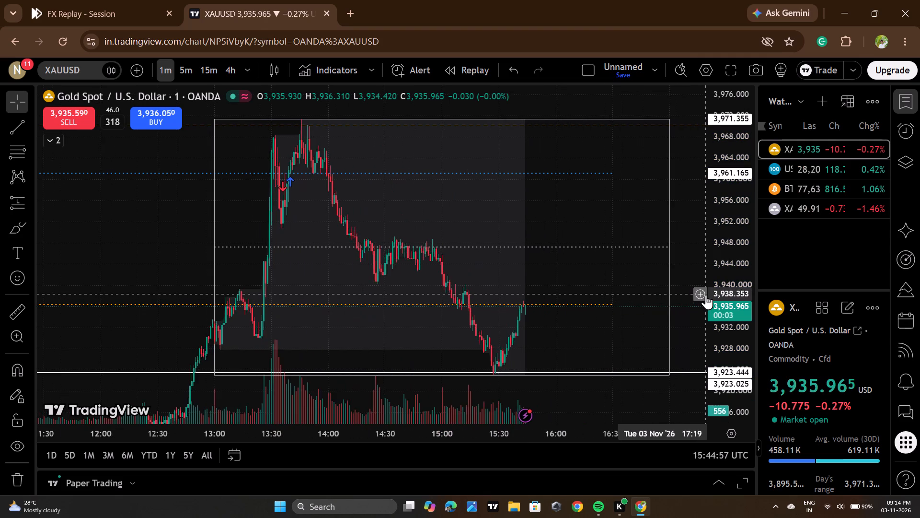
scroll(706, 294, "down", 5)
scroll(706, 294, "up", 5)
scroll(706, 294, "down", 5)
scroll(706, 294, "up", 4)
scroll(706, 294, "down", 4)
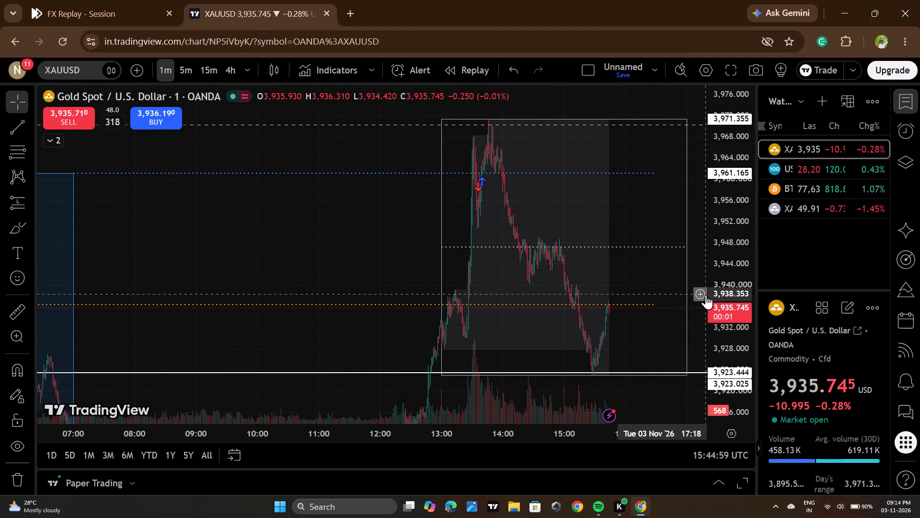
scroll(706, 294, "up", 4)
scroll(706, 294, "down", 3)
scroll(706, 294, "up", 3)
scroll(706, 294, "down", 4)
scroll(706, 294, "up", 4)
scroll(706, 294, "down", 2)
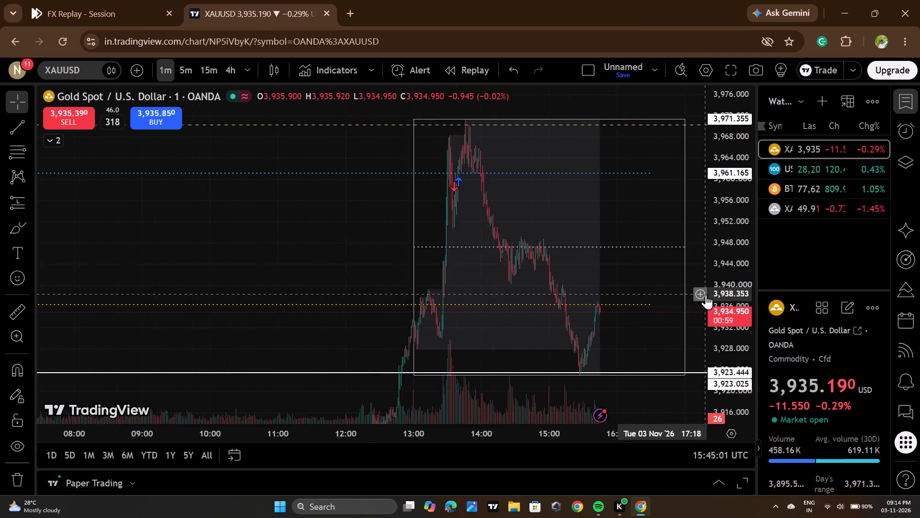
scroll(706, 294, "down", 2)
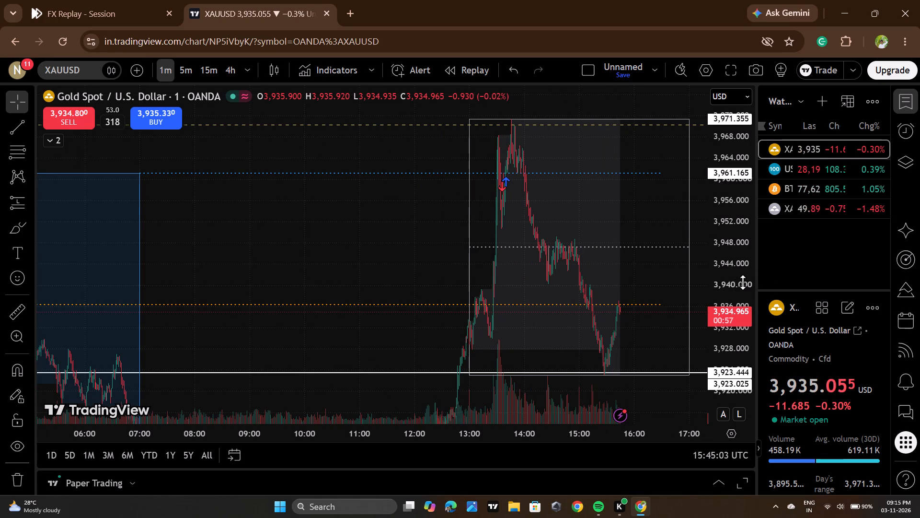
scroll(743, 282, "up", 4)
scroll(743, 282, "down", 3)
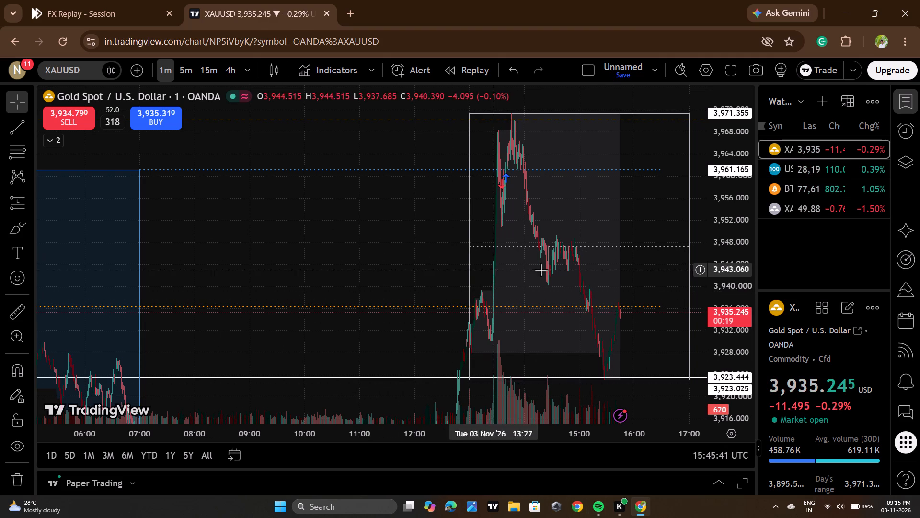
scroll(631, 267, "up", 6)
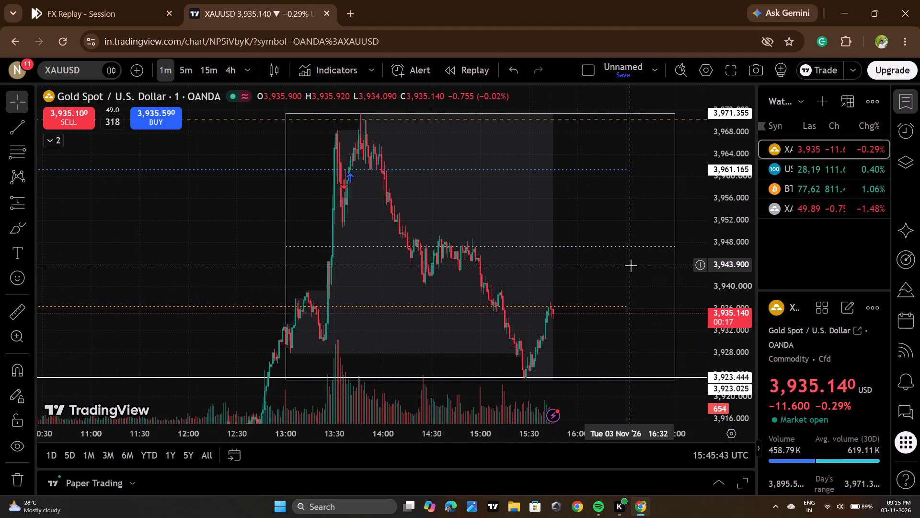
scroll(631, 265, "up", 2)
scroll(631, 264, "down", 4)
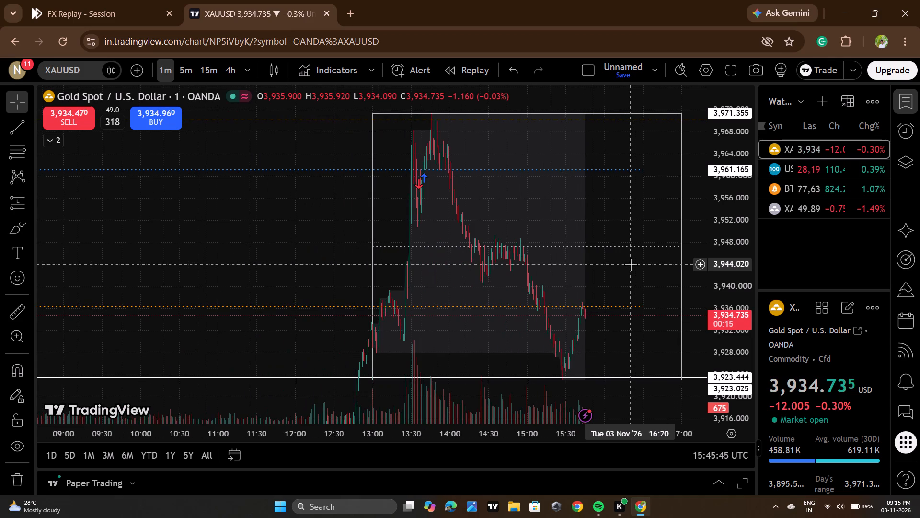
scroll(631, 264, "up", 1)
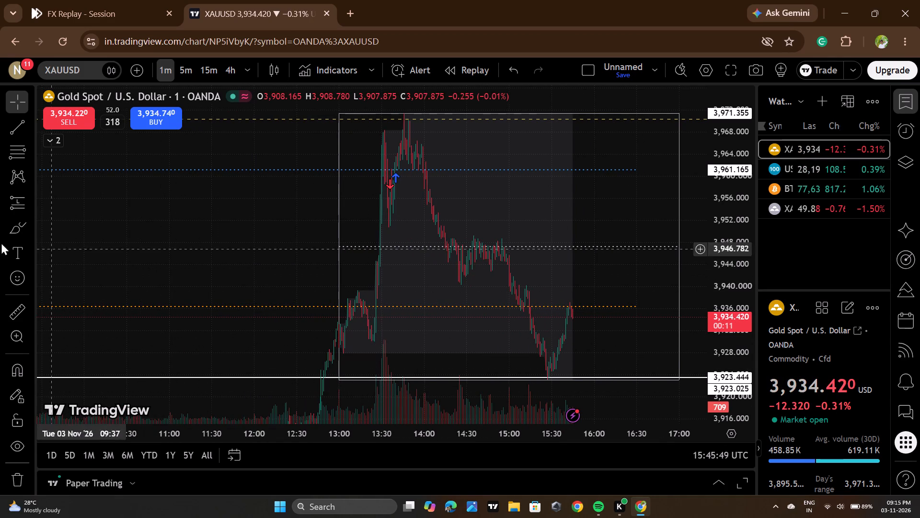
Measure the session's upward price move from about 3,930.0 to about 3,968.2.
left_click(23, 322)
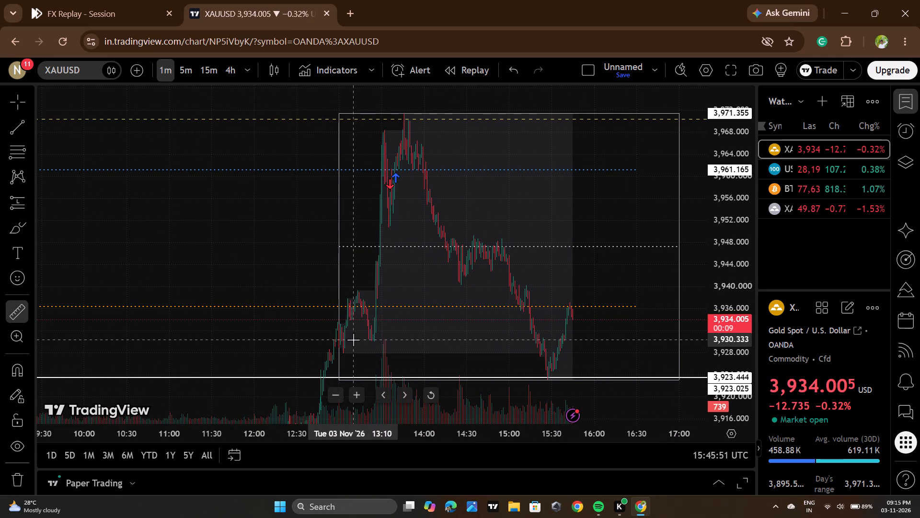
left_click(367, 342)
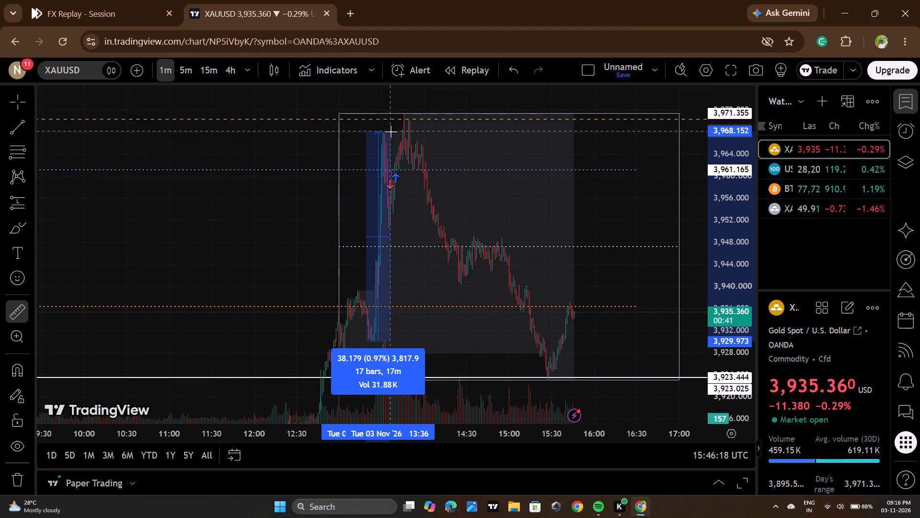
Switch to the FX Replay session and place a market buy order for 4.2 lots of XAUUSD.
left_click(116, 0)
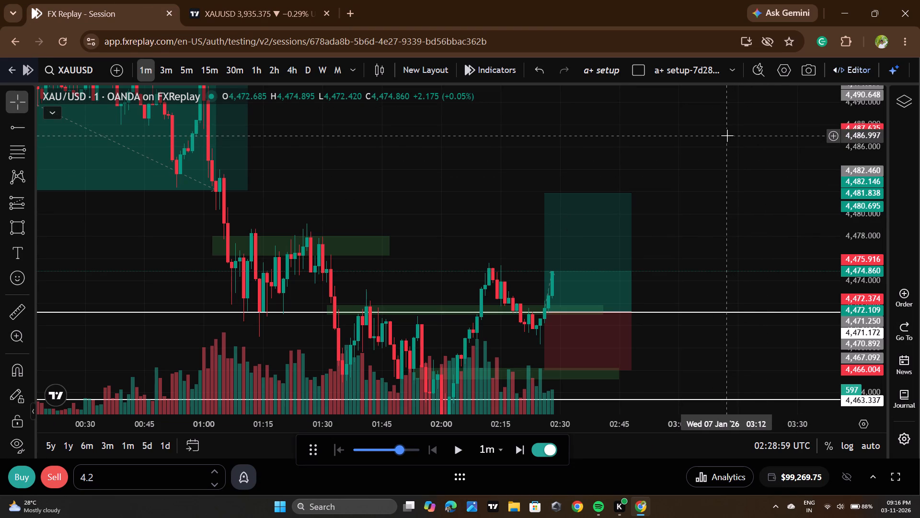
scroll(667, 164, "down", 2)
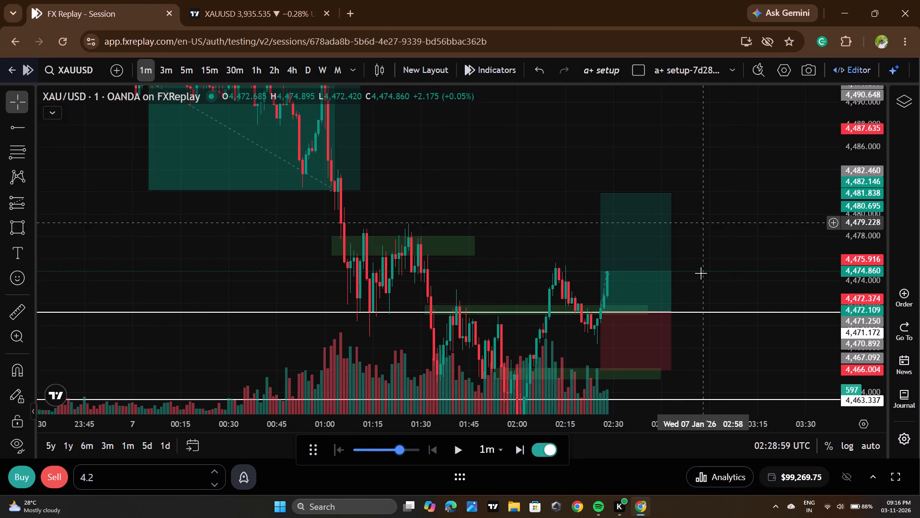
left_click_drag(718, 268, 630, 241)
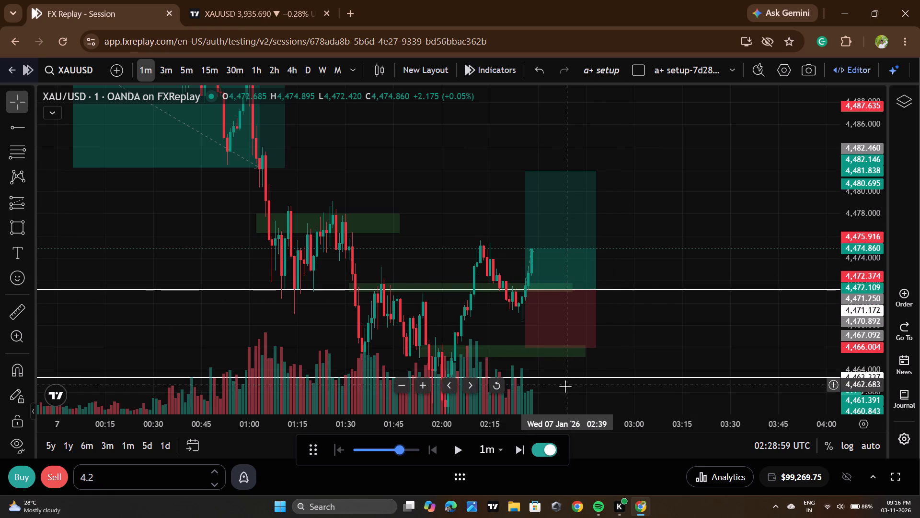
scroll(615, 323, "down", 4)
left_click_drag(741, 341, 699, 295)
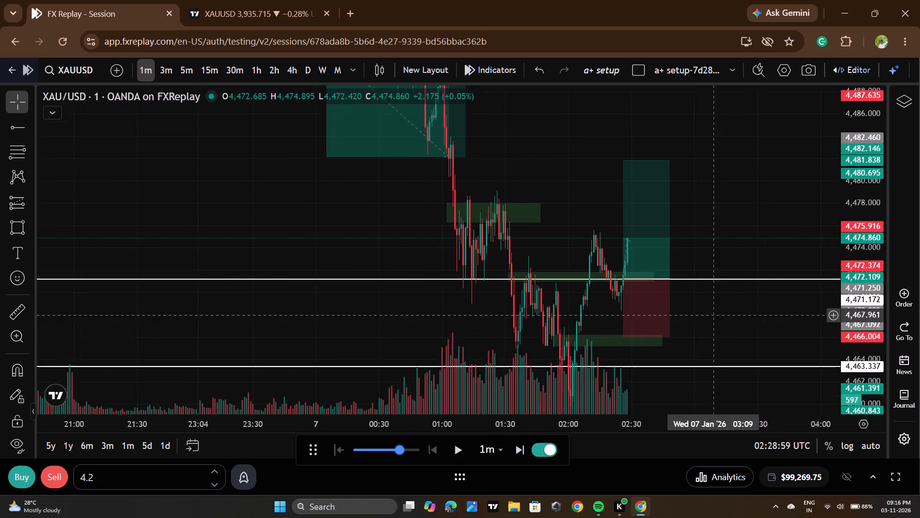
left_click_drag(699, 295, 669, 251)
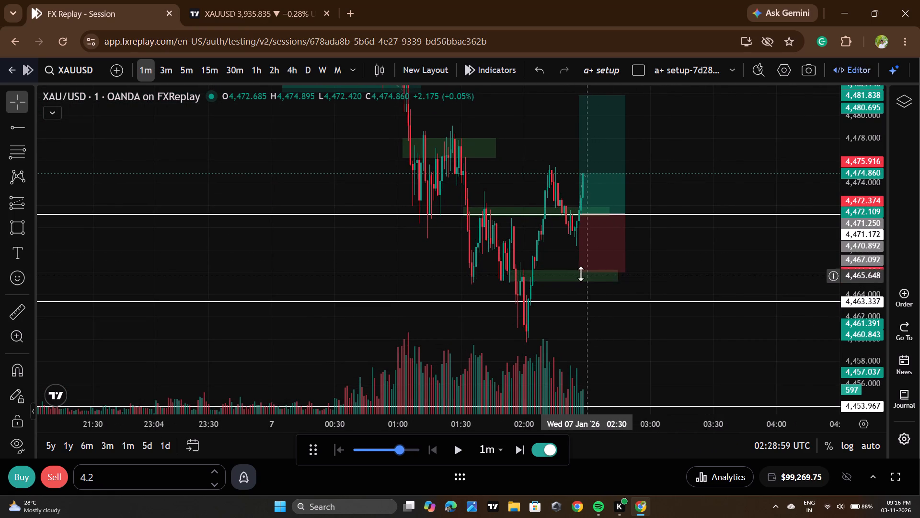
scroll(581, 273, "up", 3)
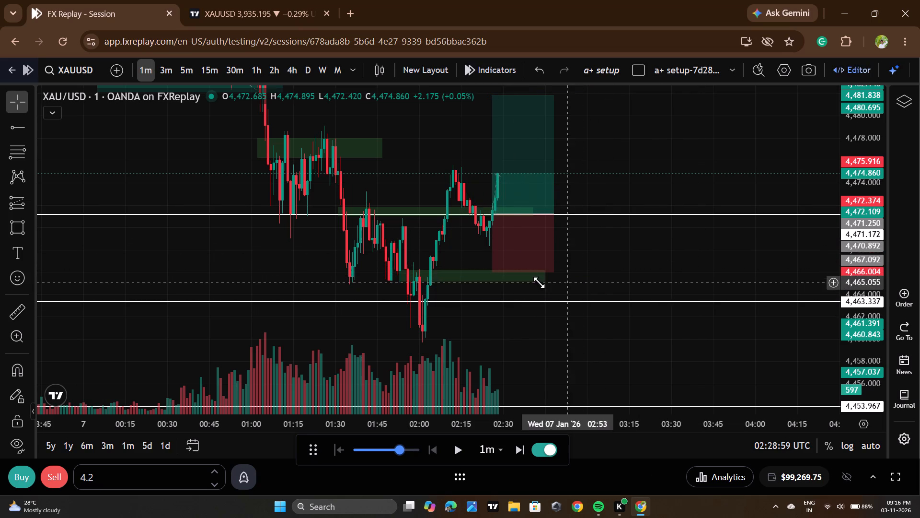
left_click(21, 474)
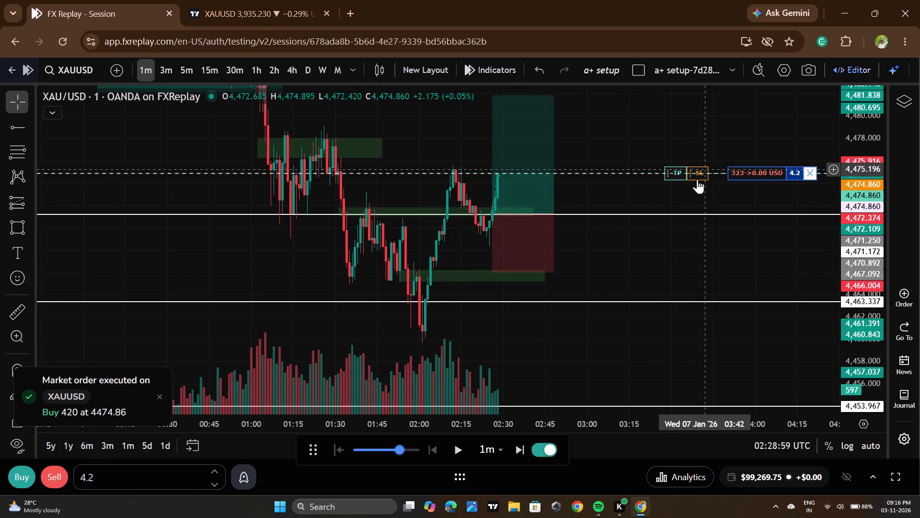
Add a stop loss to the open buy position and adjust it to 4,469.799.
left_click_drag(698, 175, 686, 237)
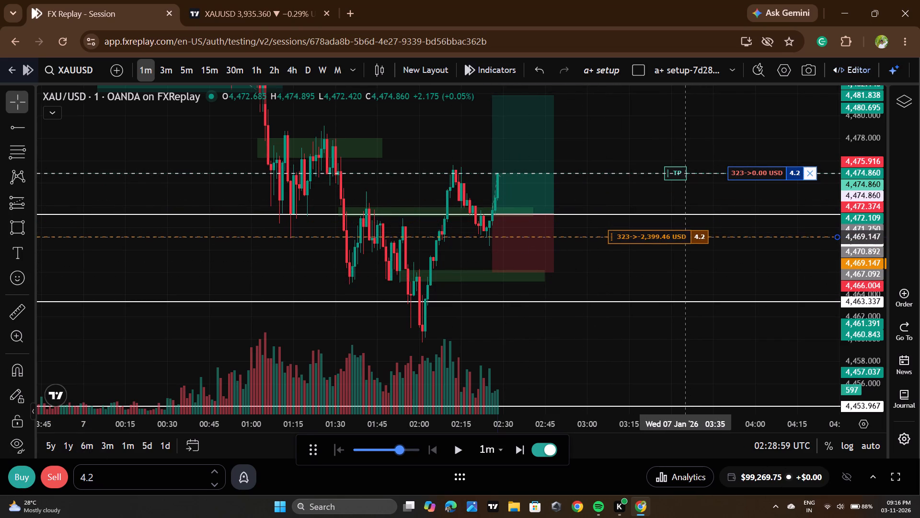
left_click_drag(686, 237, 679, 283)
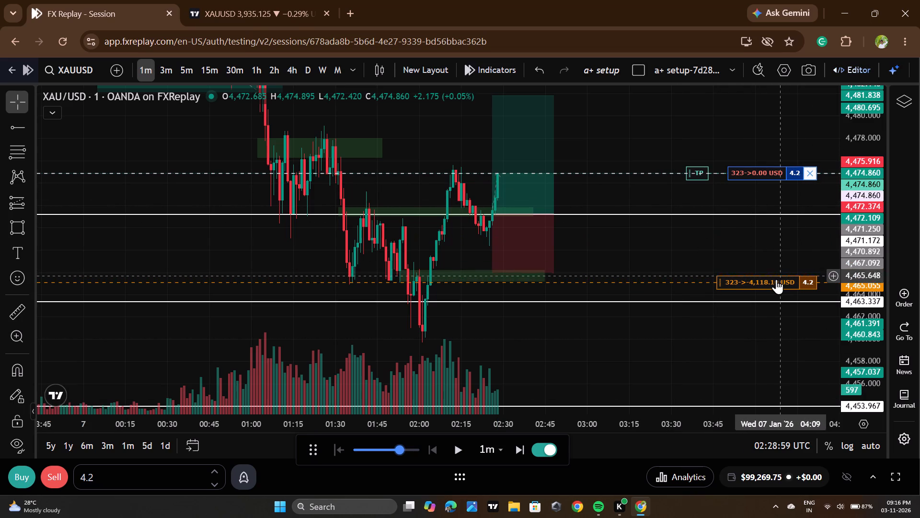
left_click_drag(776, 280, 778, 219)
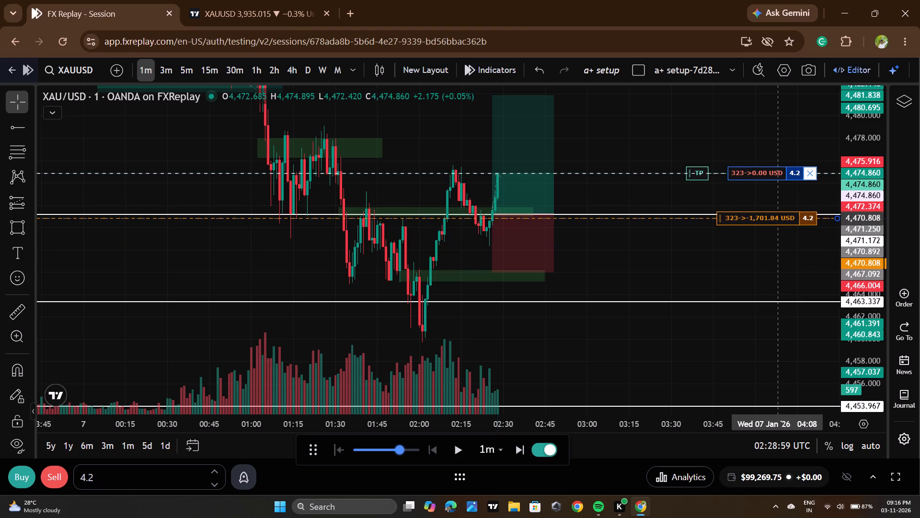
left_click_drag(778, 219, 767, 243)
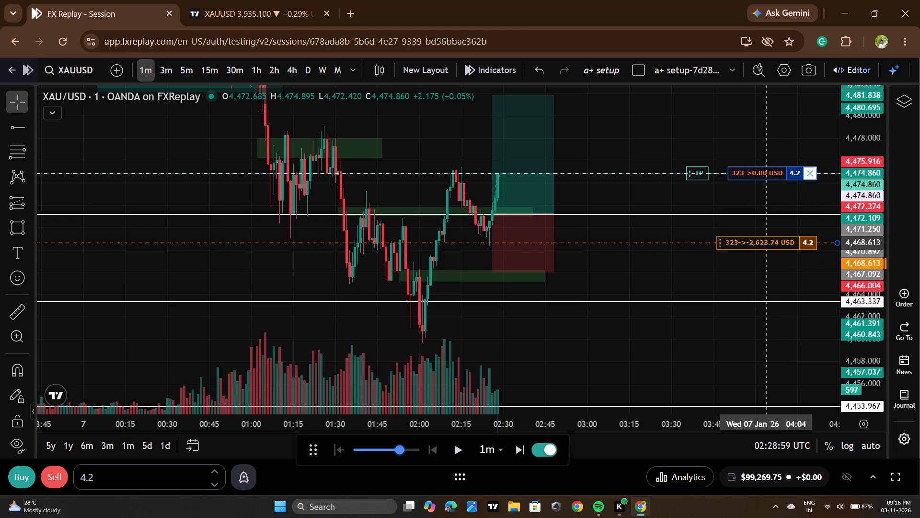
left_click_drag(767, 243, 779, 230)
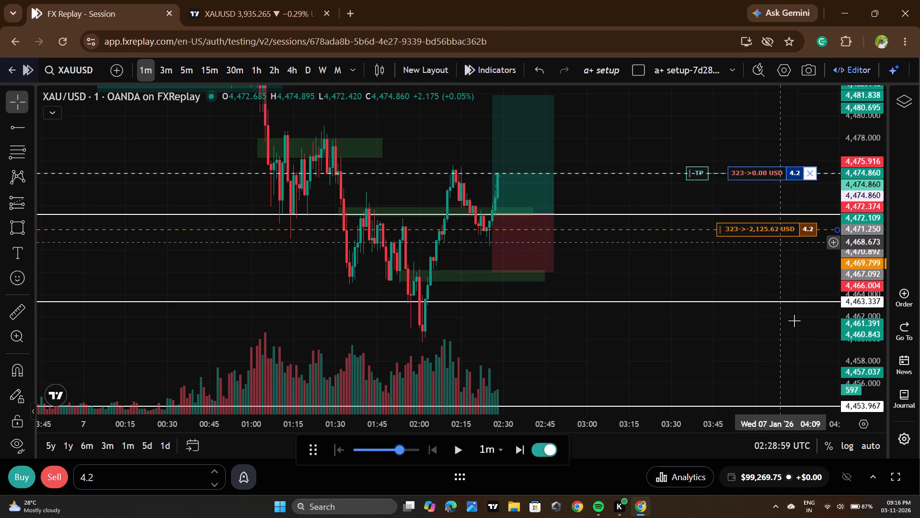
Add a take profit to the open buy position at 4,484.625.
left_click_drag(767, 262, 767, 352)
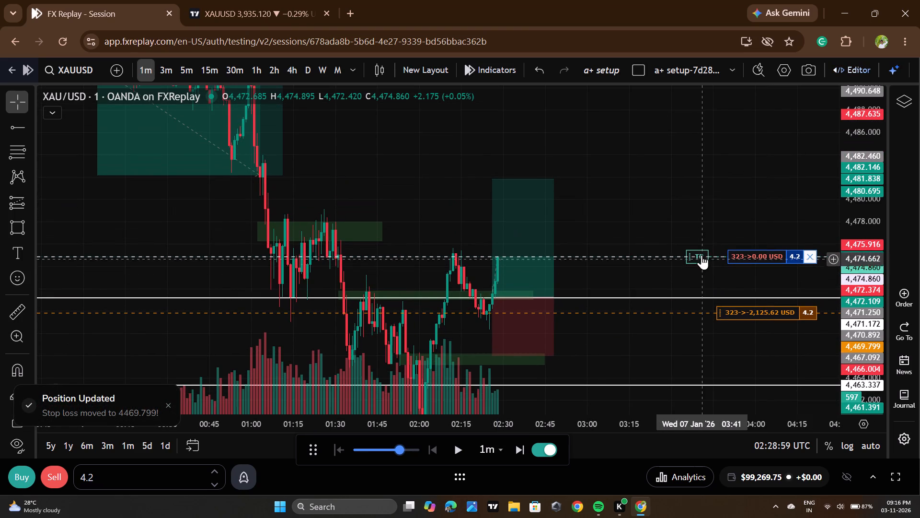
left_click_drag(700, 257, 698, 163)
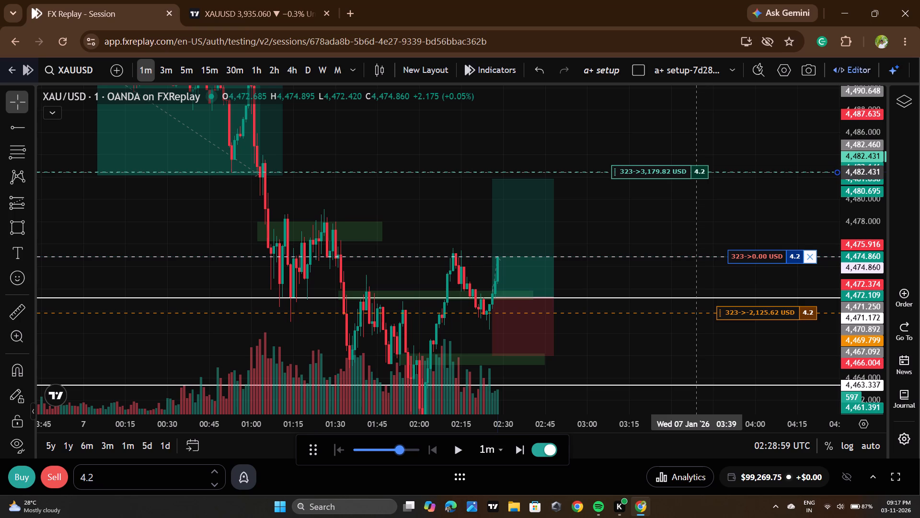
left_click_drag(698, 163, 703, 148)
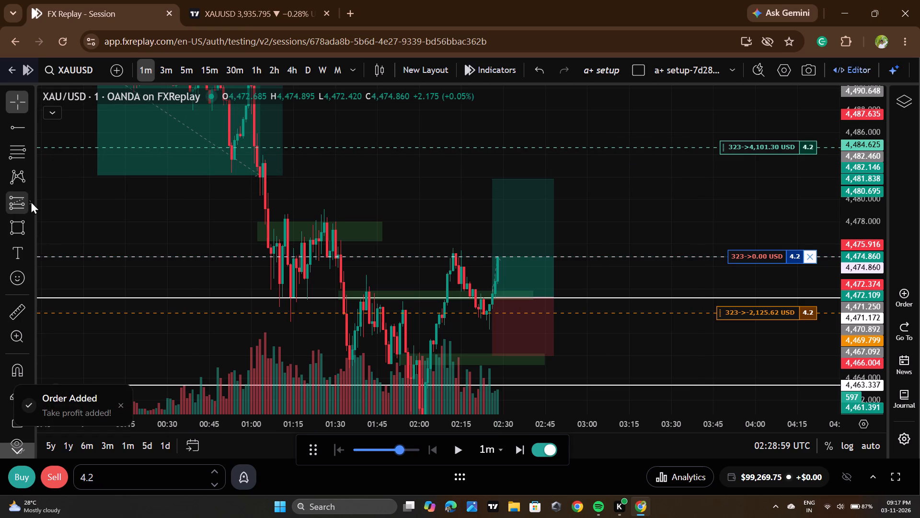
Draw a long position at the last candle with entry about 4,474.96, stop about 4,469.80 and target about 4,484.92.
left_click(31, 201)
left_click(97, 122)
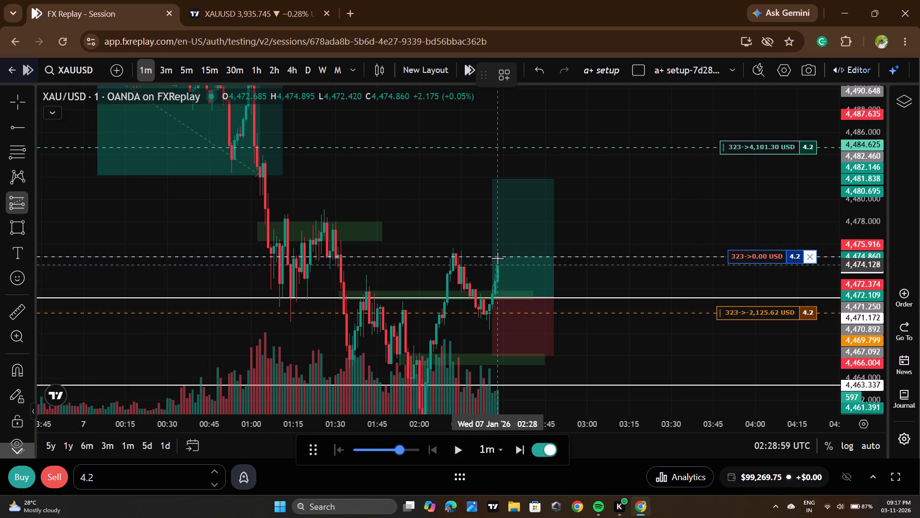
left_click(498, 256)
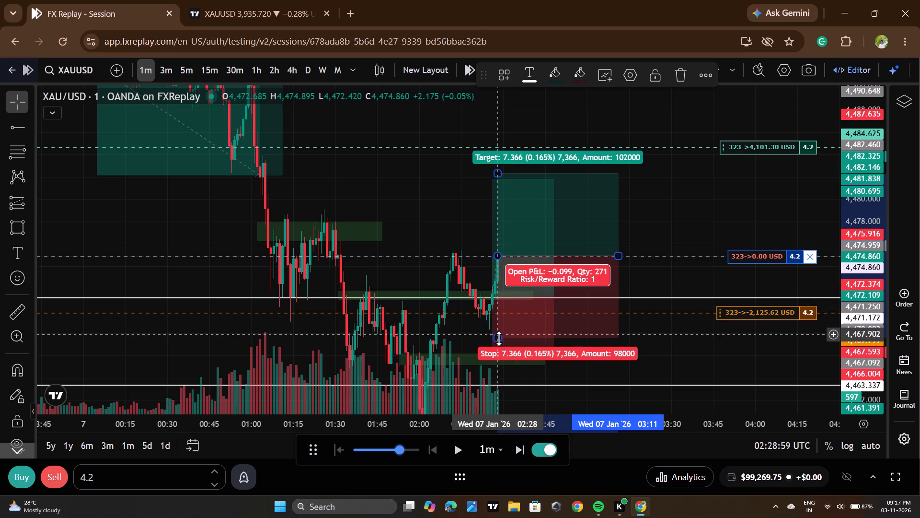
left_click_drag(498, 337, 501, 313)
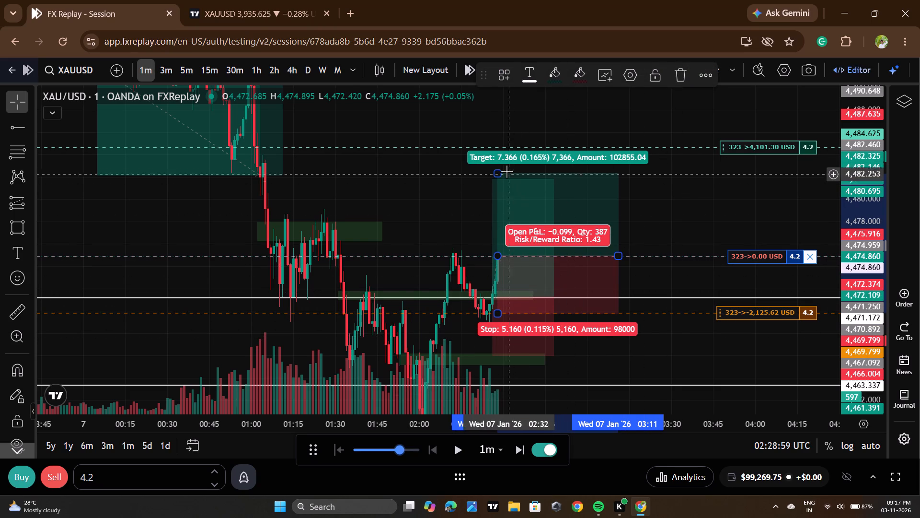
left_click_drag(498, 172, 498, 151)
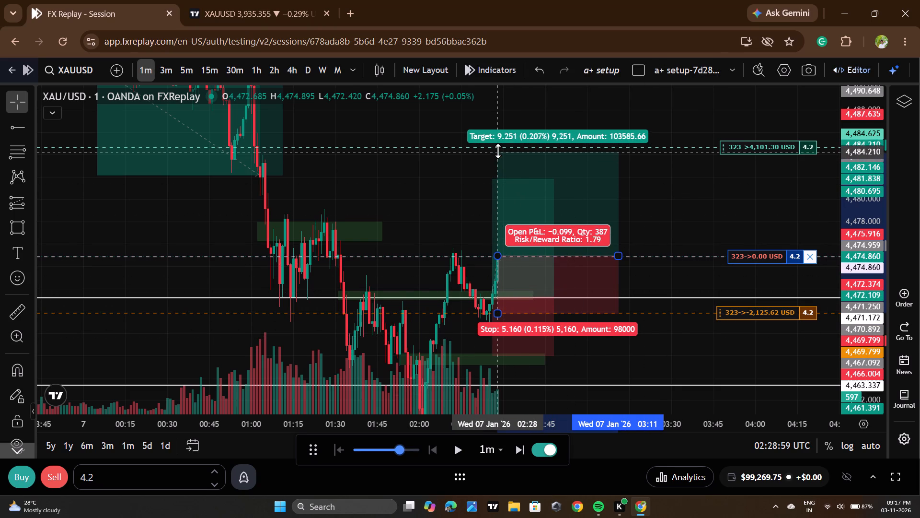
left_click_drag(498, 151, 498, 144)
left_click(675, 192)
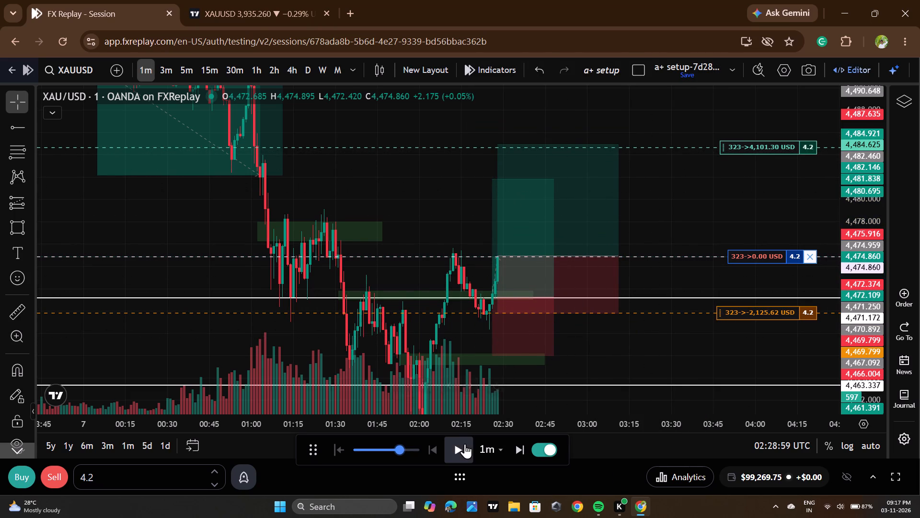
Play the one-minute replay forward in bursts, pausing it at 04:26:59 UTC.
left_click(465, 445)
left_click(465, 445)
left_click(465, 446)
double_click(465, 446)
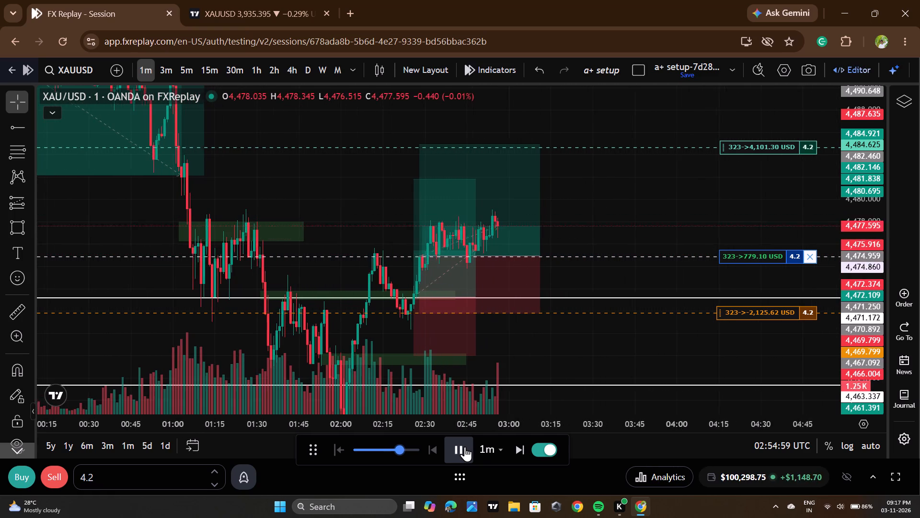
left_click(465, 447)
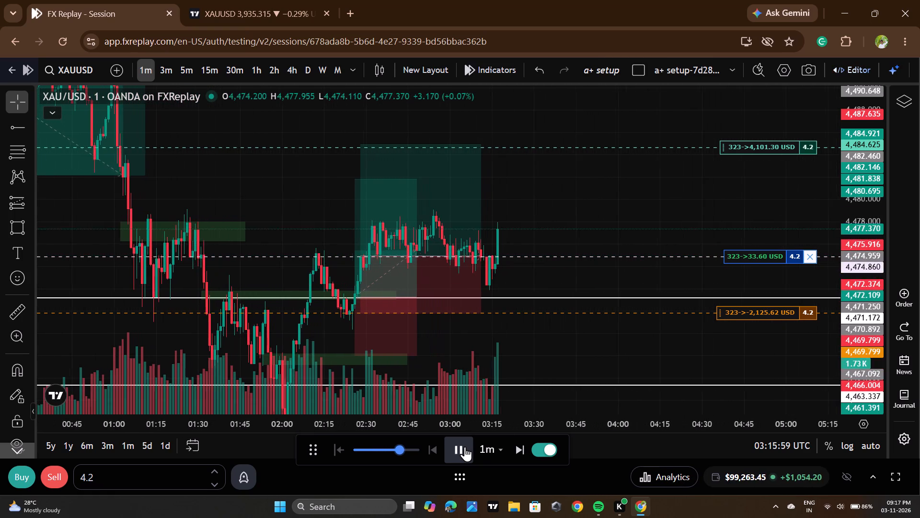
left_click(465, 446)
left_click(465, 445)
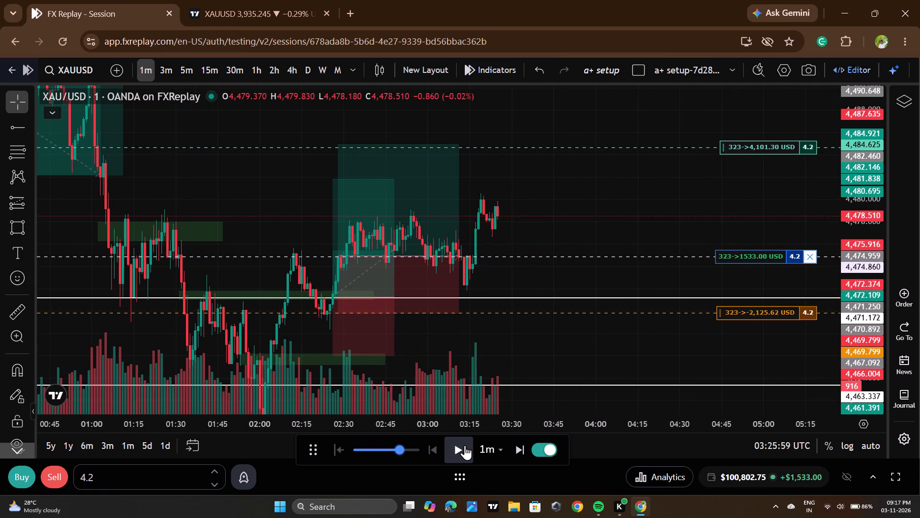
left_click(465, 445)
left_click(465, 445)
left_click(465, 446)
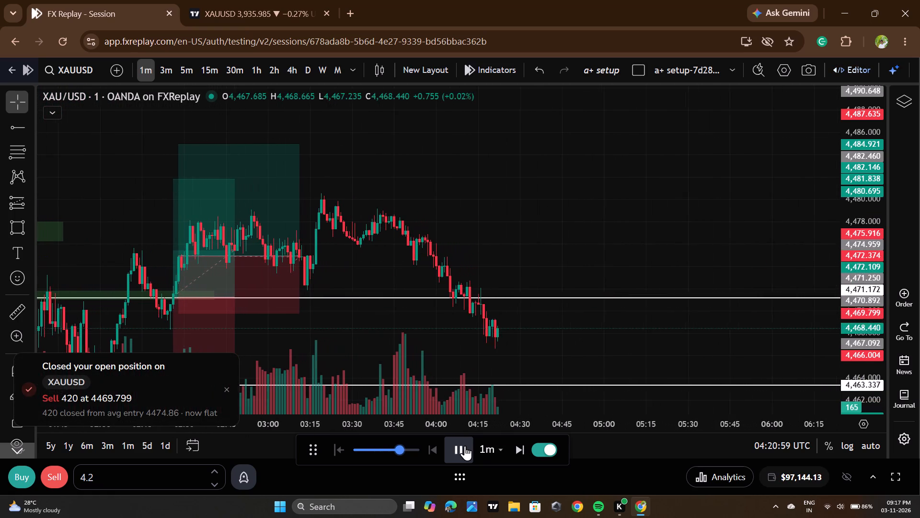
left_click(465, 446)
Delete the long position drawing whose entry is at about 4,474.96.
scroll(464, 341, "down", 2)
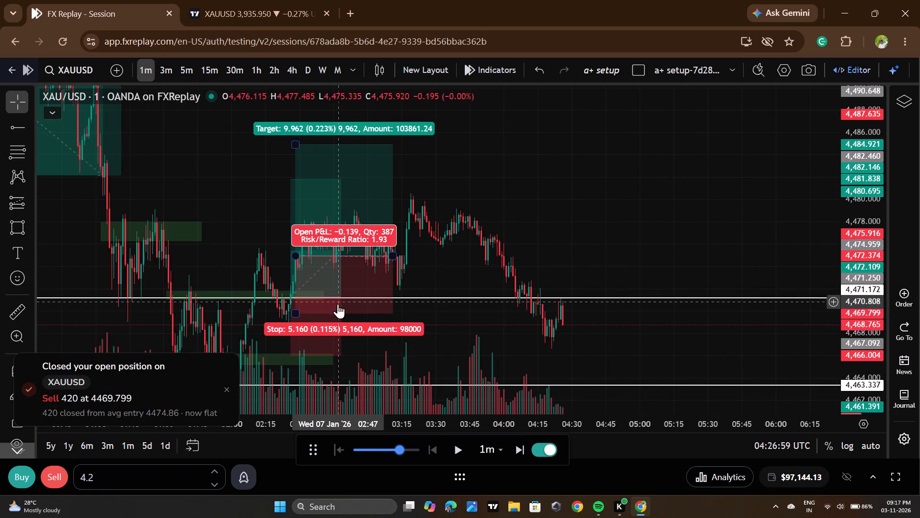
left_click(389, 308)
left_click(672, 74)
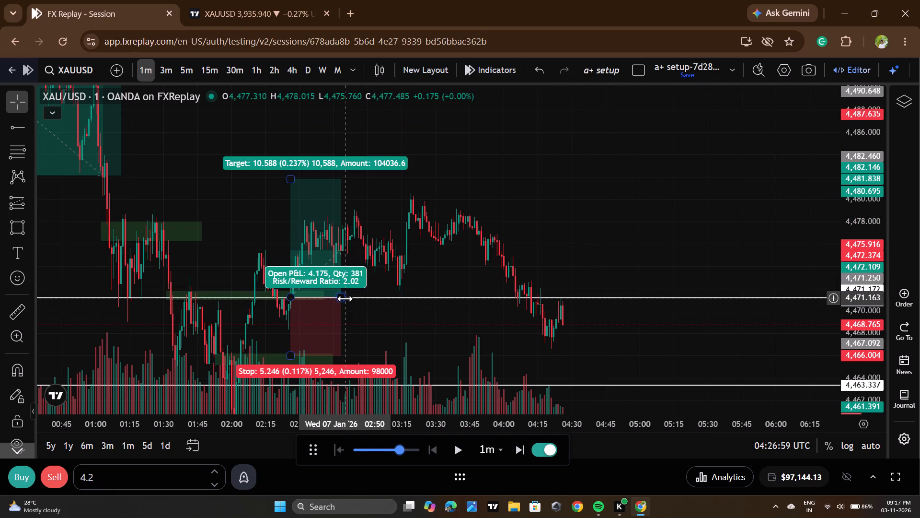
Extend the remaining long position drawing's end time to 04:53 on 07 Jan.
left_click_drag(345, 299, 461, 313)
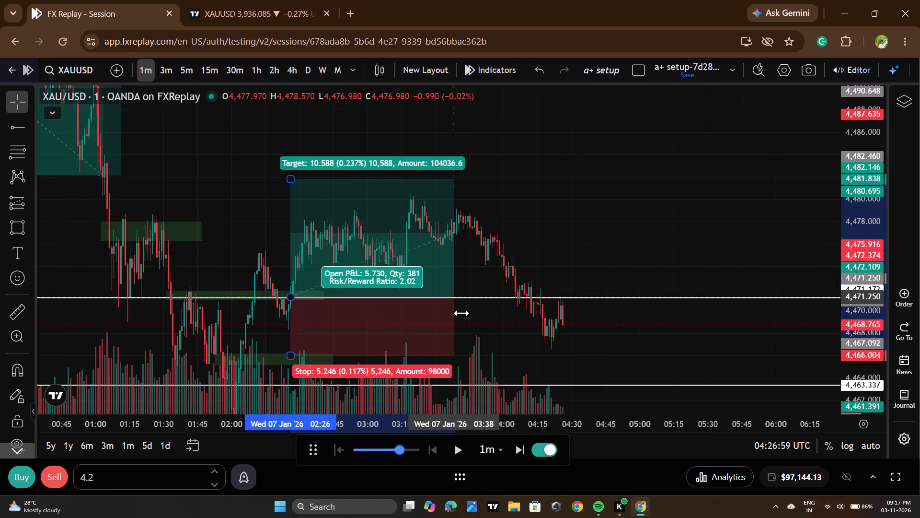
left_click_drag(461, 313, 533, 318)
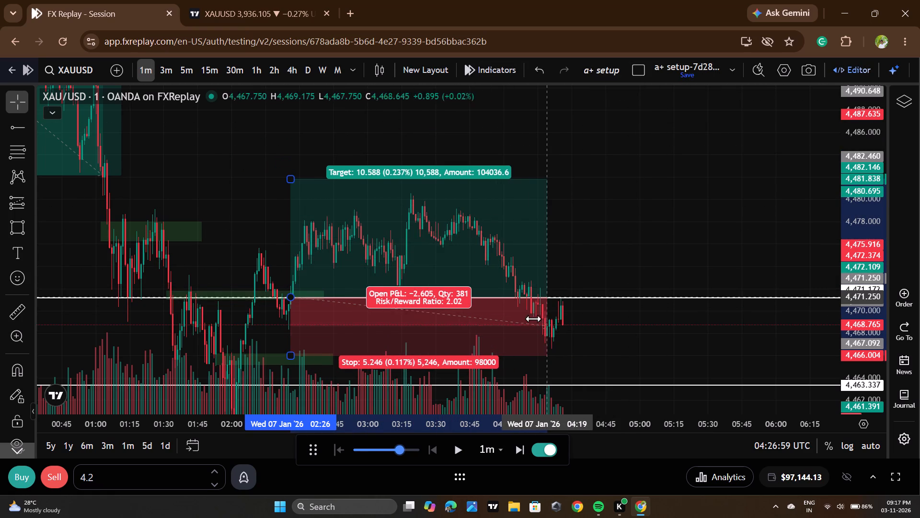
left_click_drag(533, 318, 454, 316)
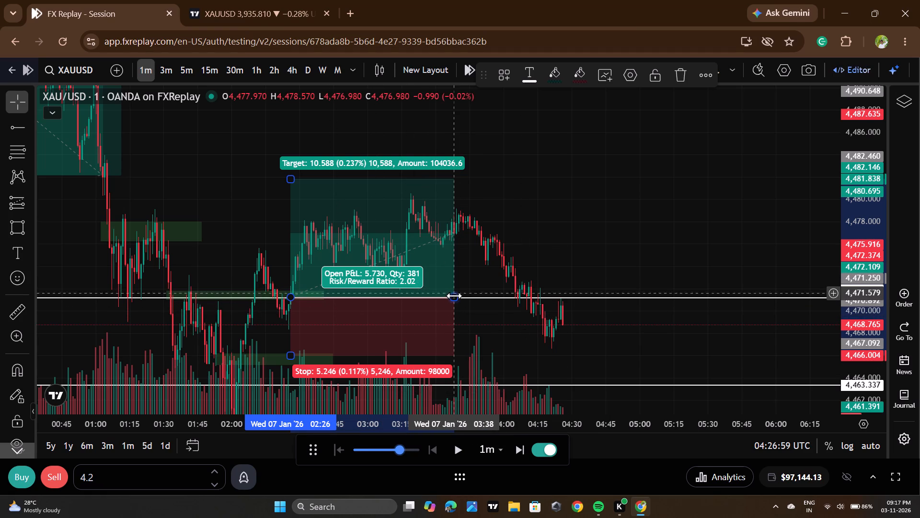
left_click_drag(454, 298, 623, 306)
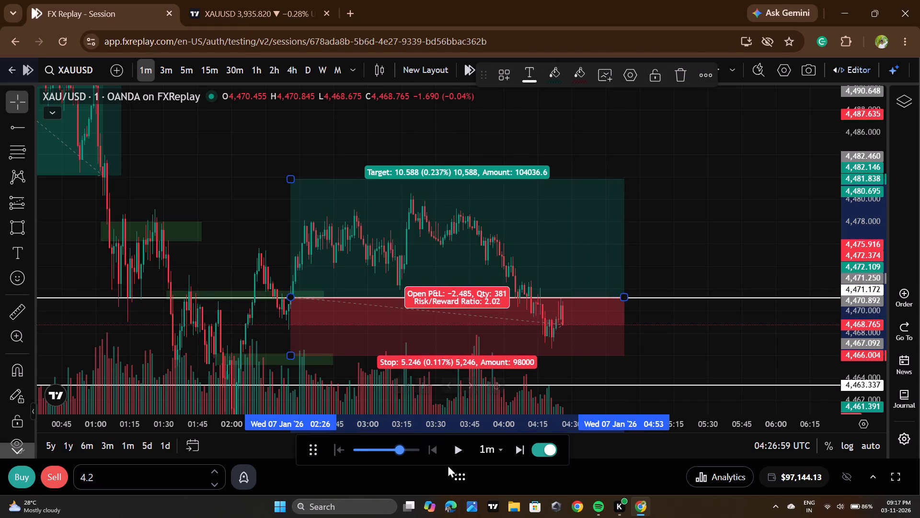
Play the replay forward again and pause it at 04:47:59 UTC.
left_click(462, 450)
left_click(462, 450)
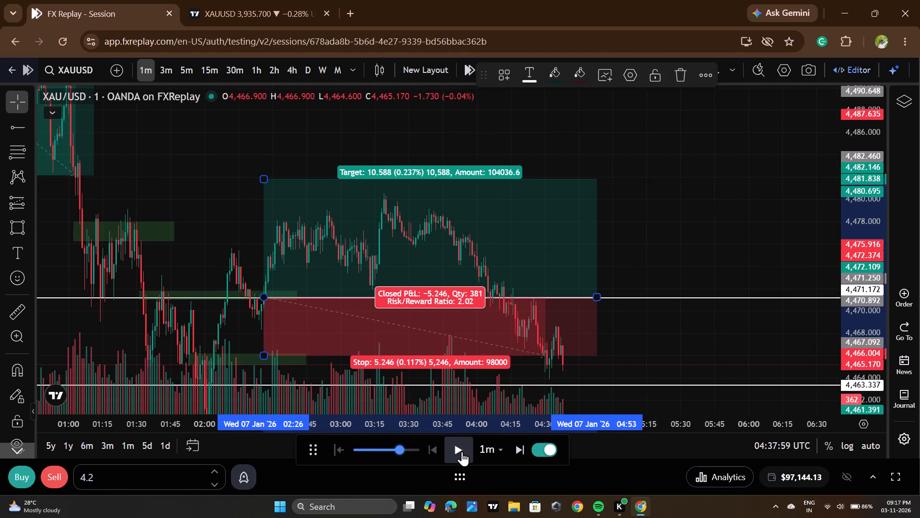
left_click(462, 451)
left_click(462, 451)
Delete the remaining long position drawing, which starts at 02:26 with its entry at about 4,471.25.
scroll(472, 397, "down", 5)
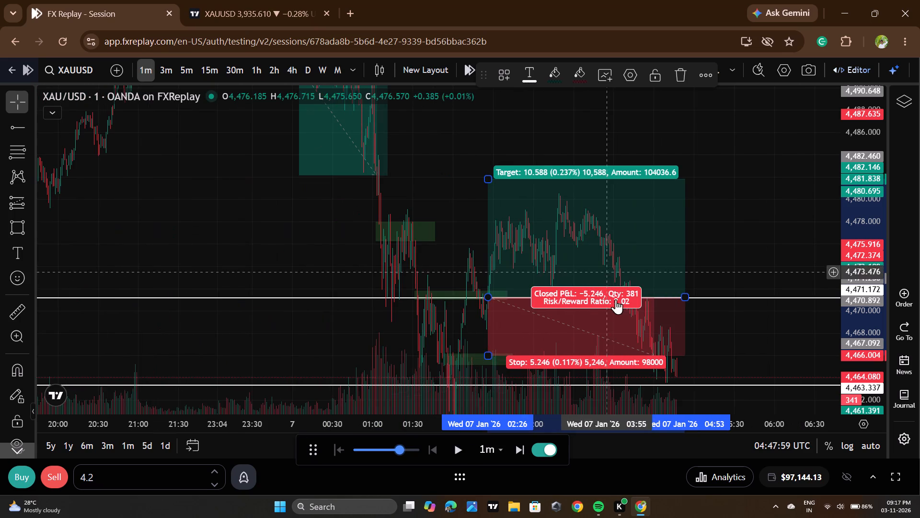
left_click(616, 299)
left_click(675, 72)
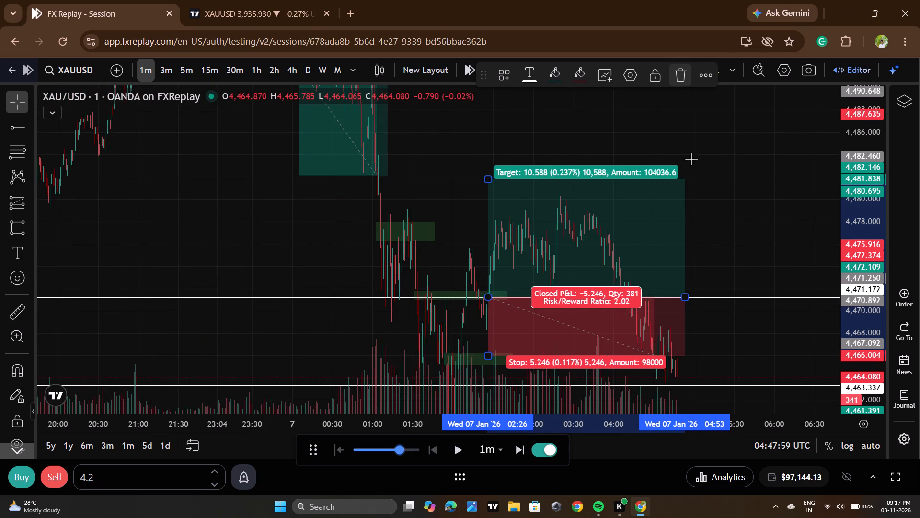
Delete the thin green zone rectangle on the horizontal line at about 4,471.
scroll(594, 289, "down", 2)
left_click_drag(810, 335, 762, 263)
scroll(890, 226, "down", 8)
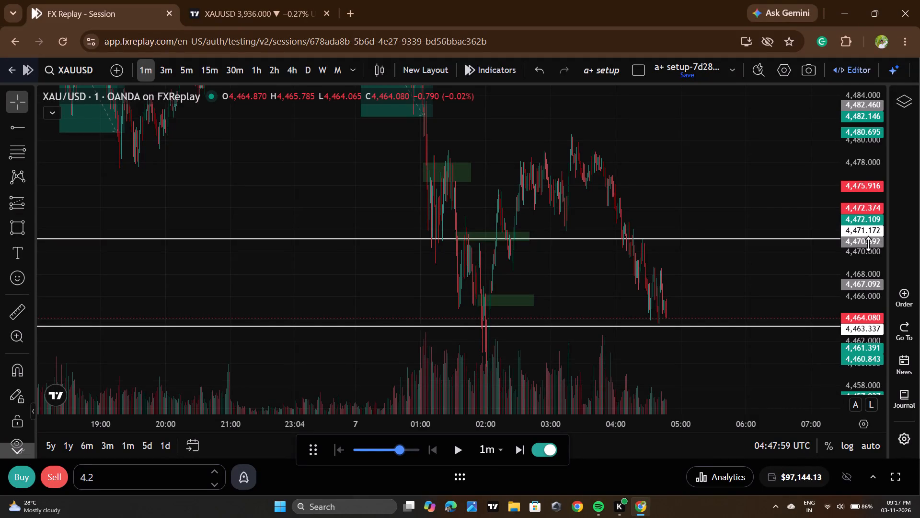
scroll(868, 244, "down", 2)
scroll(528, 240, "down", 3)
scroll(647, 280, "up", 4)
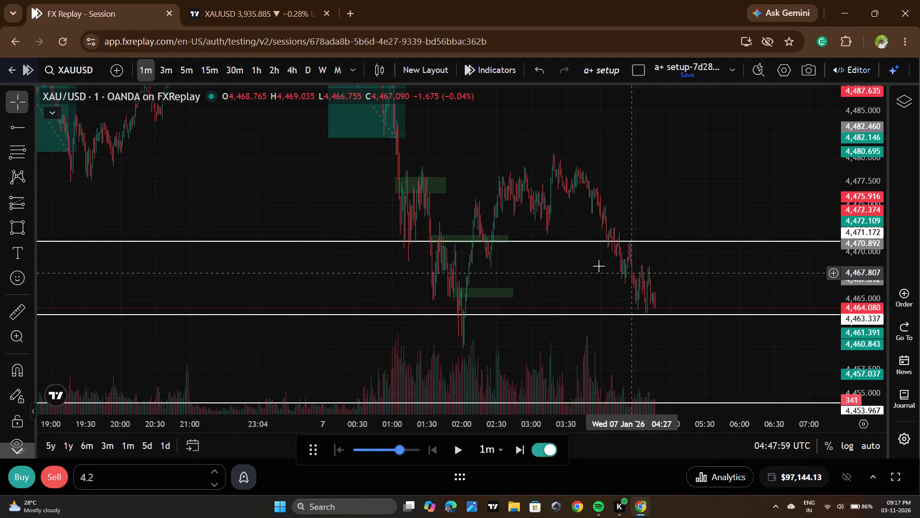
left_click(506, 240)
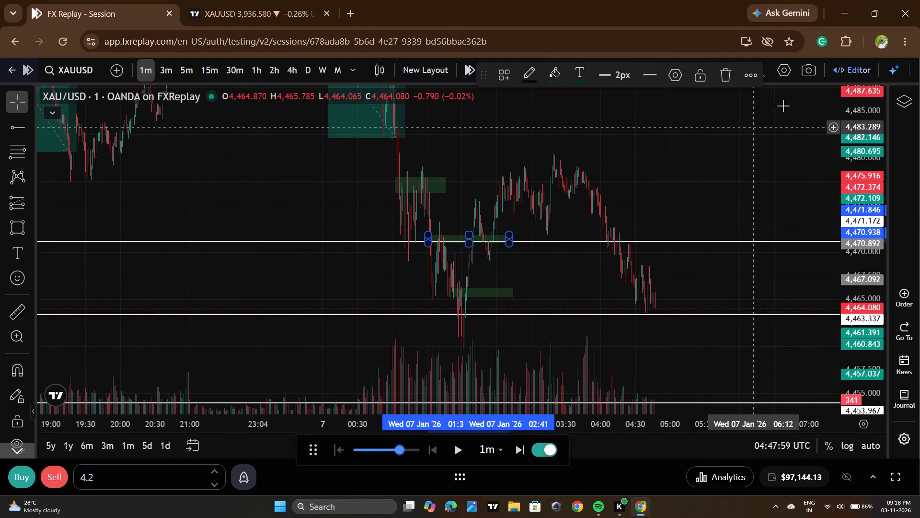
left_click(723, 87)
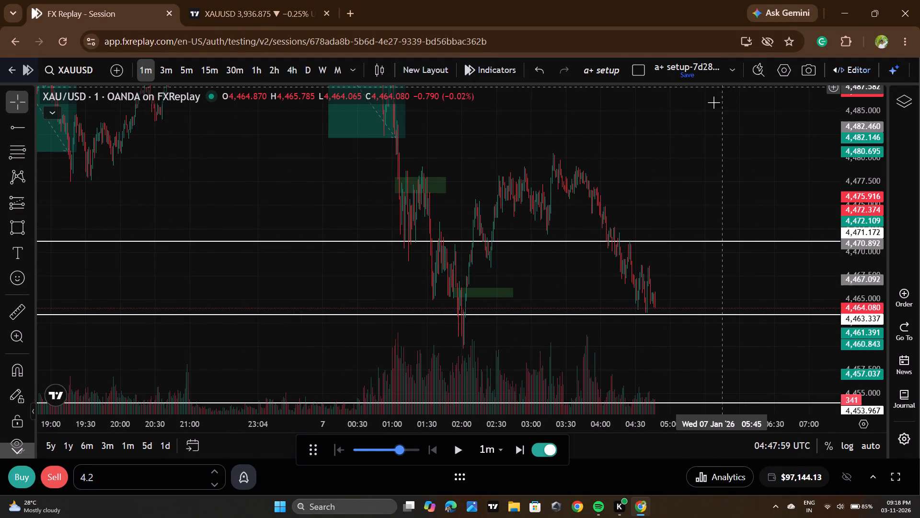
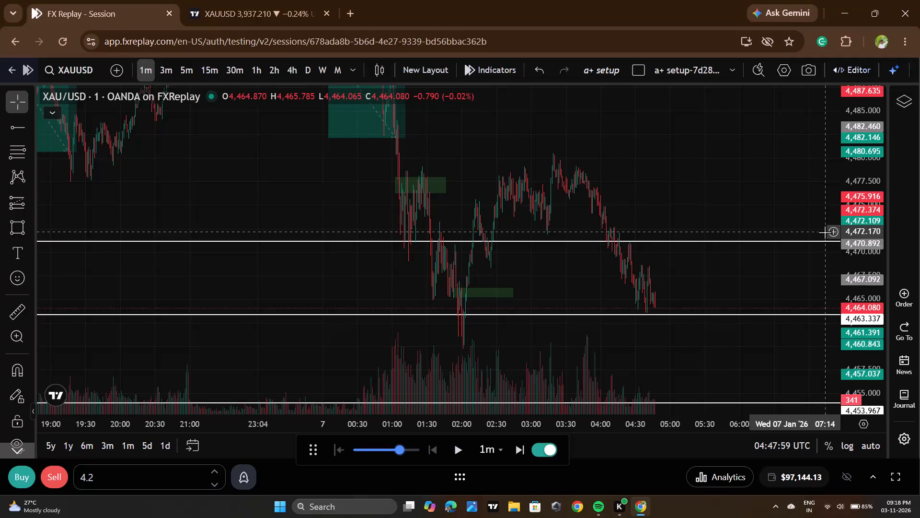
Measure the price move from the 4,463 line near 02:00 on 07 Jan up to about 4,477 at 03:21.
scroll(546, 239, "down", 2)
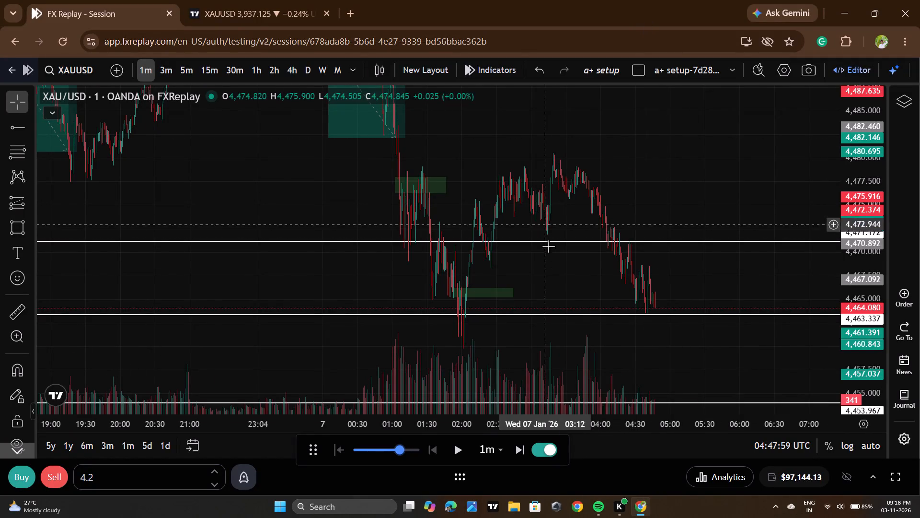
scroll(548, 246, "down", 1)
scroll(702, 333, "down", 3)
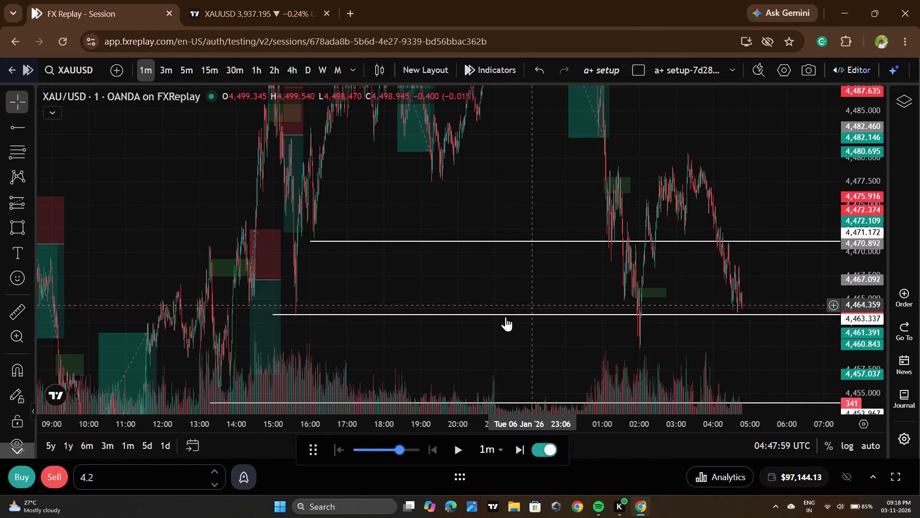
left_click(13, 307)
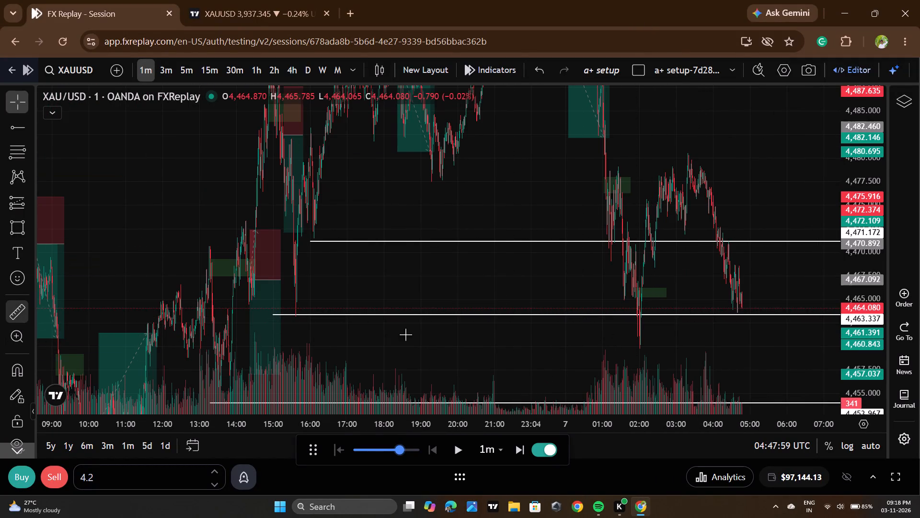
left_click(633, 317)
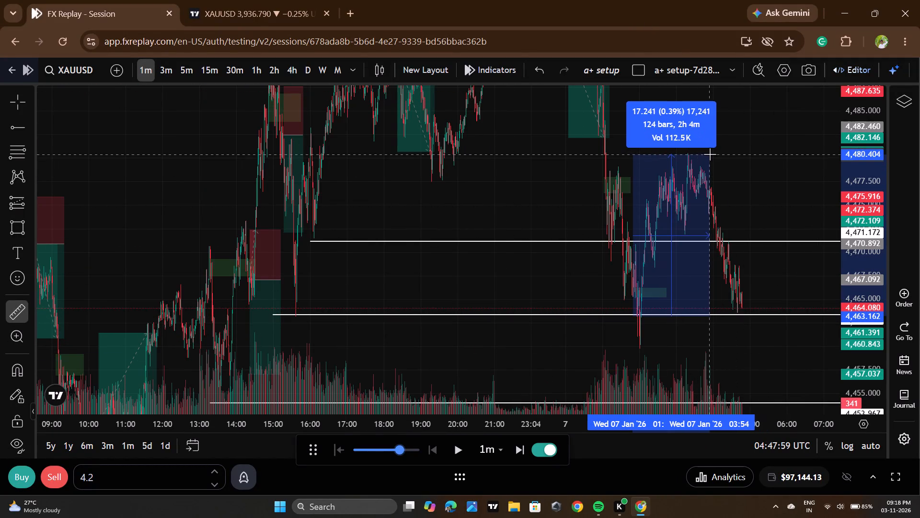
left_click(690, 188)
left_click(778, 151)
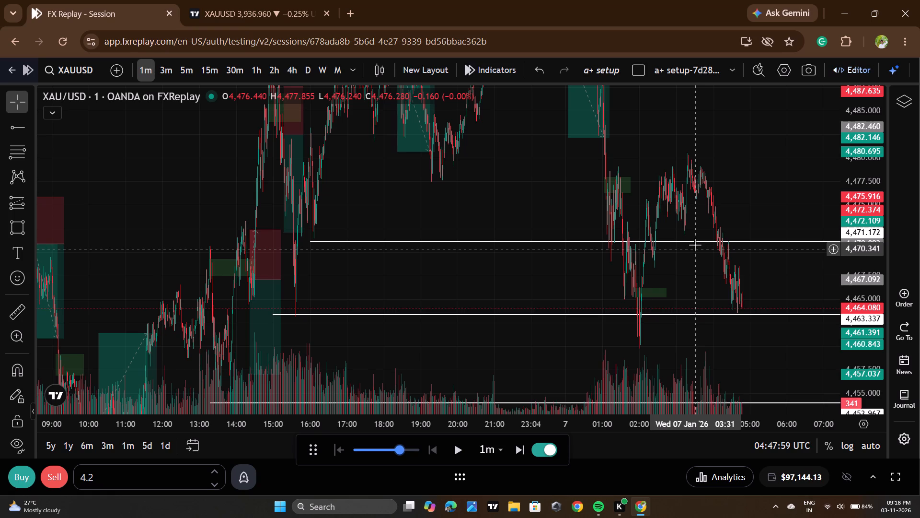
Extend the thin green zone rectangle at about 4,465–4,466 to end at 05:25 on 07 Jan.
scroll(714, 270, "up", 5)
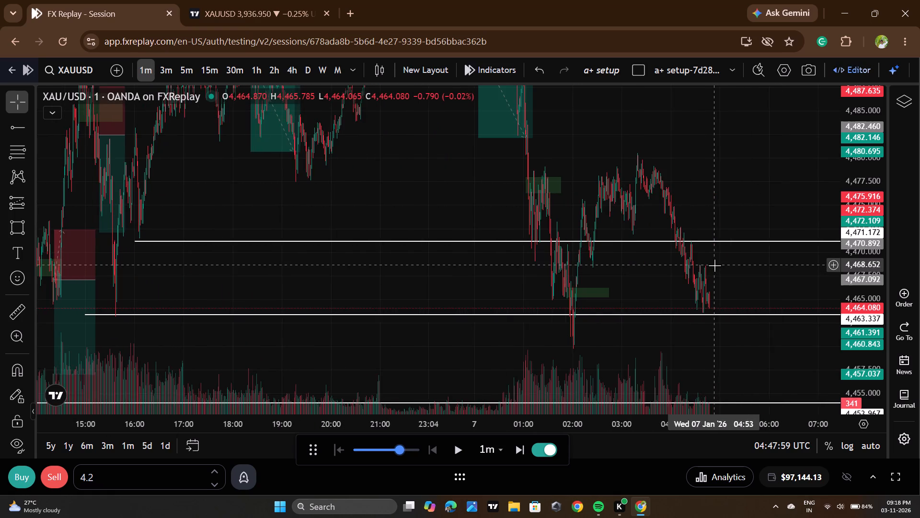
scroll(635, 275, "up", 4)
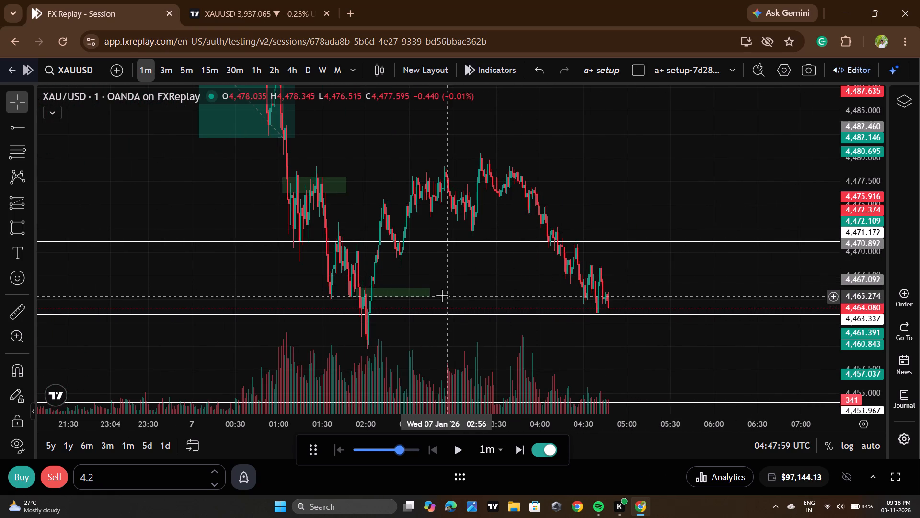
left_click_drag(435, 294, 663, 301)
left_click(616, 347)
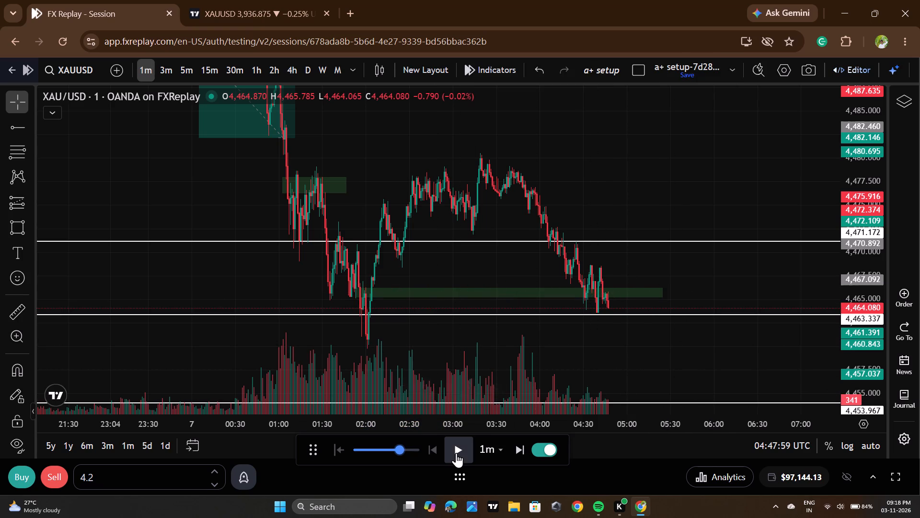
Play the replay forward and pause it at 05:41:59 UTC.
left_click(456, 453)
left_click(456, 453)
double_click(456, 453)
left_click(456, 453)
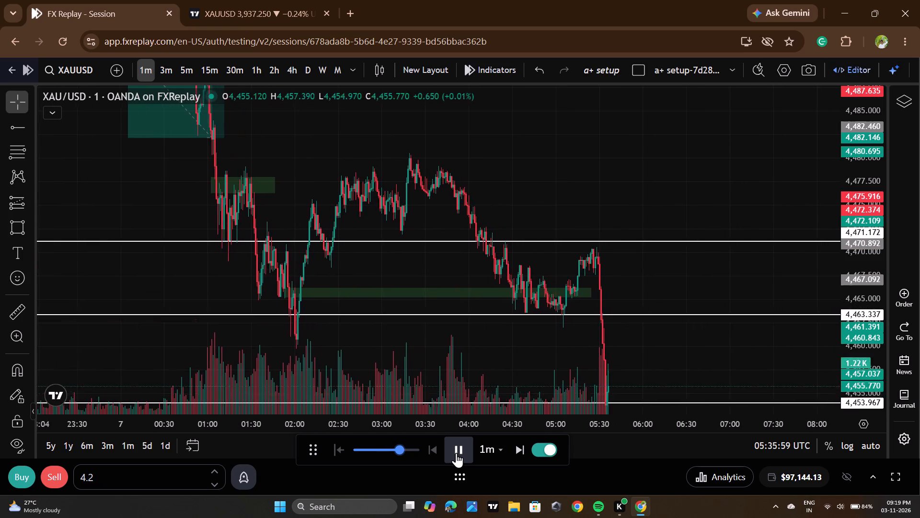
left_click(456, 453)
Delete the thin green zone rectangle spanning 01:53 to 05:25 at about 4,465–4,466.
scroll(618, 169, "down", 4)
left_click_drag(730, 383, 667, 225)
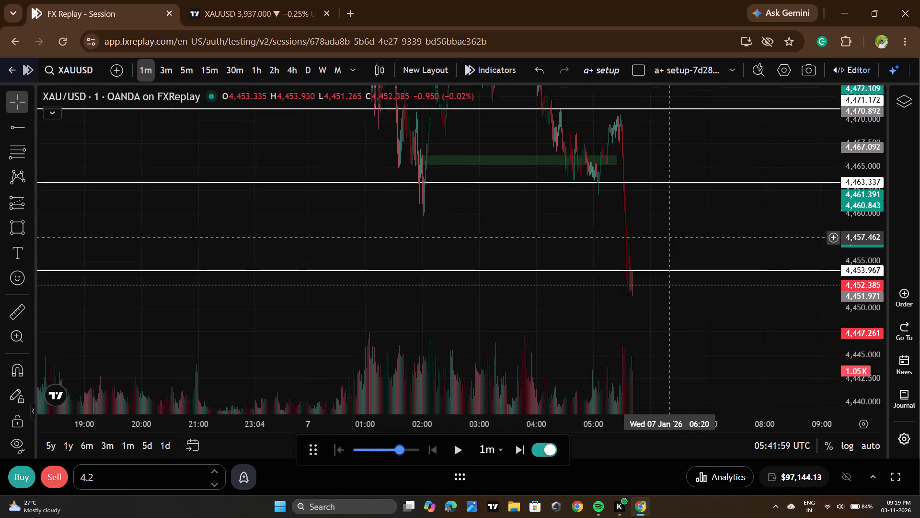
left_click_drag(667, 225, 666, 219)
scroll(660, 217, "down", 7)
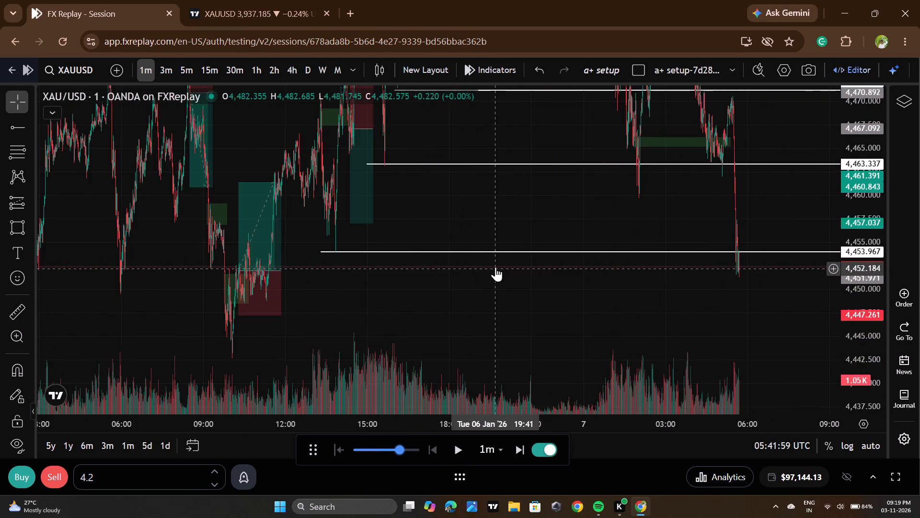
scroll(495, 266, "up", 10)
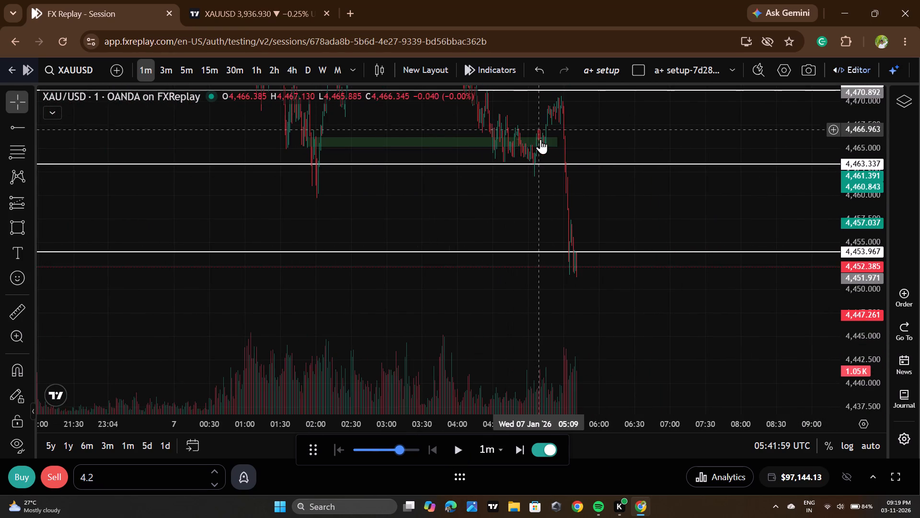
left_click(560, 141)
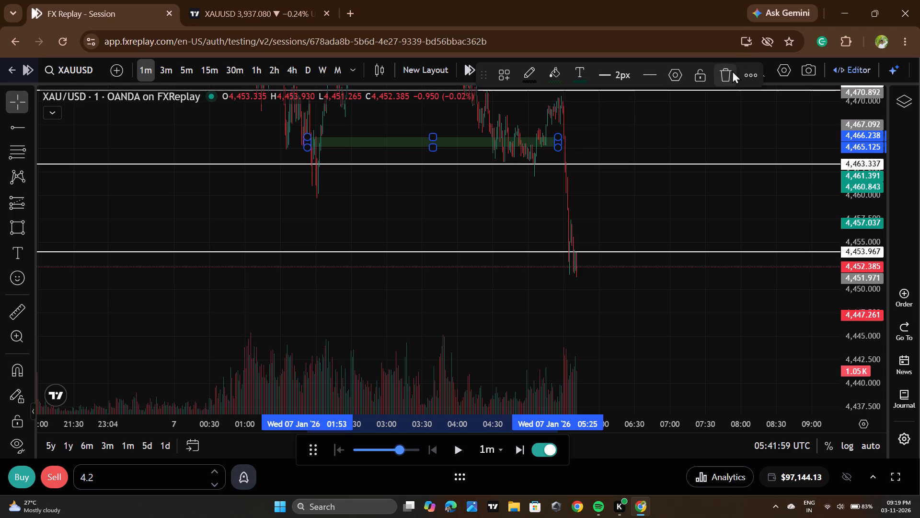
left_click(732, 71)
Play the replay forward again and pause it at 05:54:59 UTC.
scroll(636, 205, "up", 7)
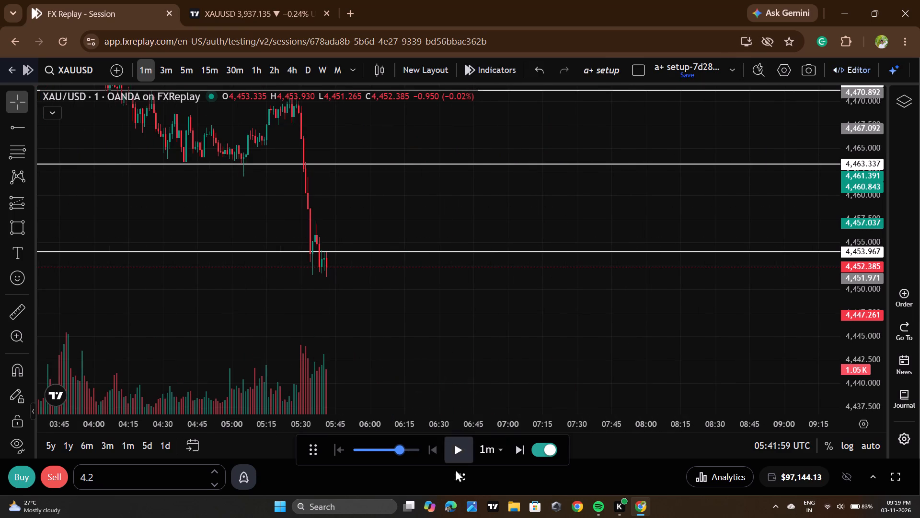
left_click(457, 459)
left_click(460, 456)
left_click(460, 456)
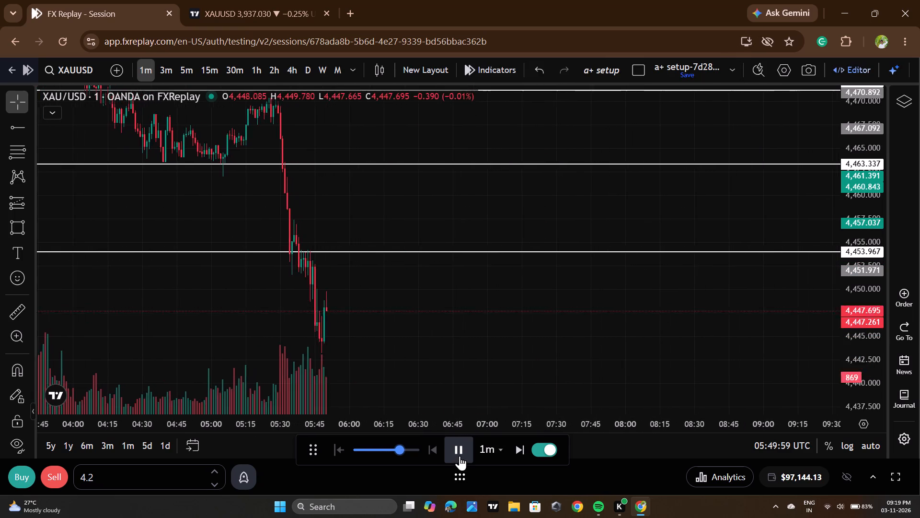
left_click(460, 456)
Review the recent drop against the earlier lows, and advance the replay briefly to 05:57:59 UTC.
scroll(498, 332, "down", 15)
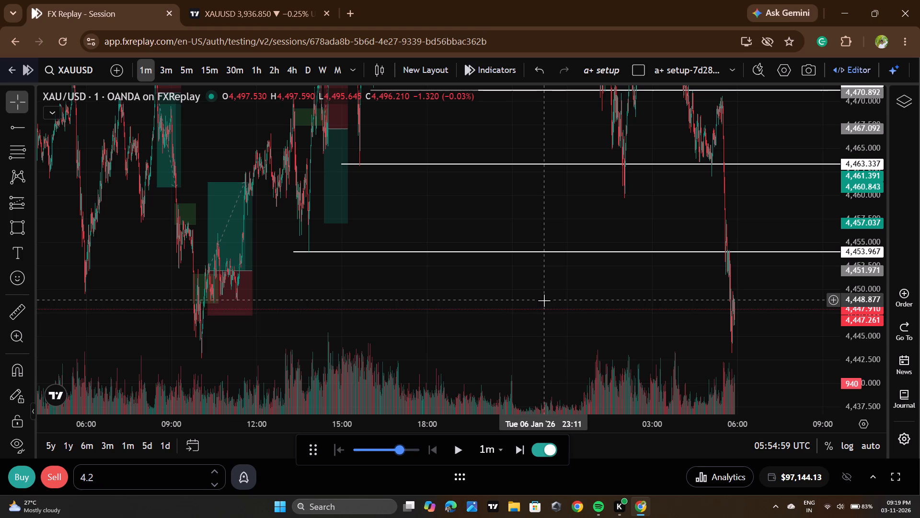
scroll(544, 300, "up", 1)
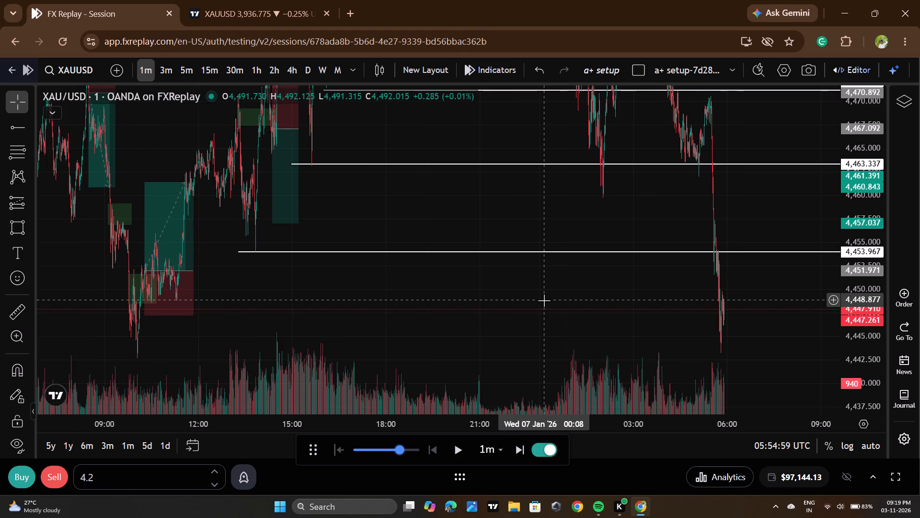
scroll(544, 300, "up", 2)
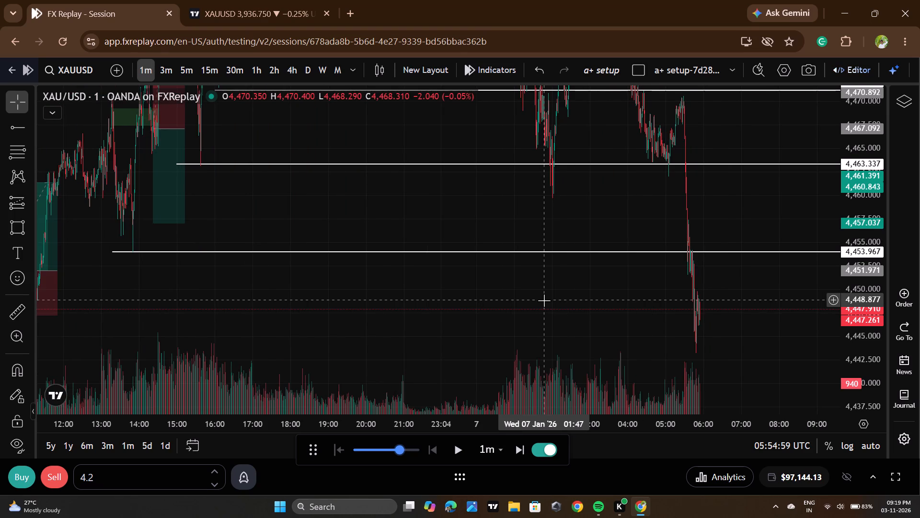
scroll(544, 300, "up", 10)
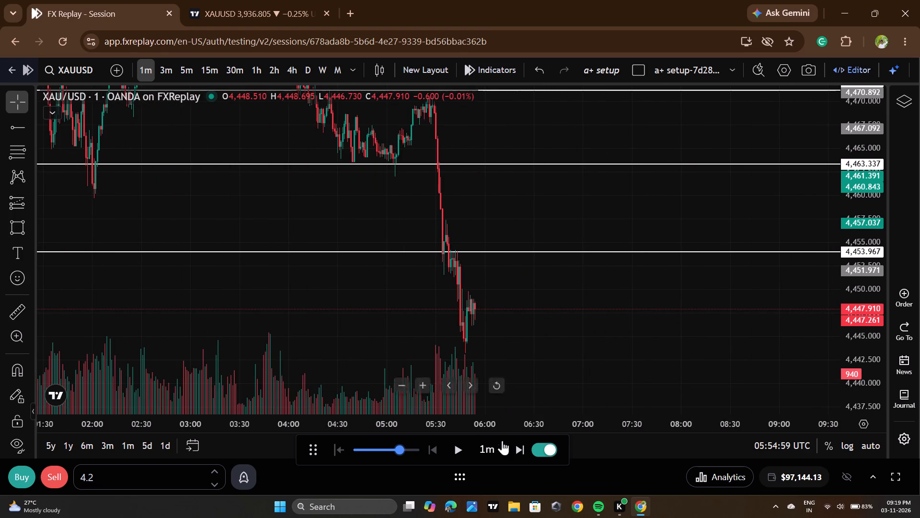
double_click(471, 447)
Examine the one-minute candles of the drop and rebound from 05:30 to 05:57 around the 4,453.967 line.
scroll(571, 226, "up", 2)
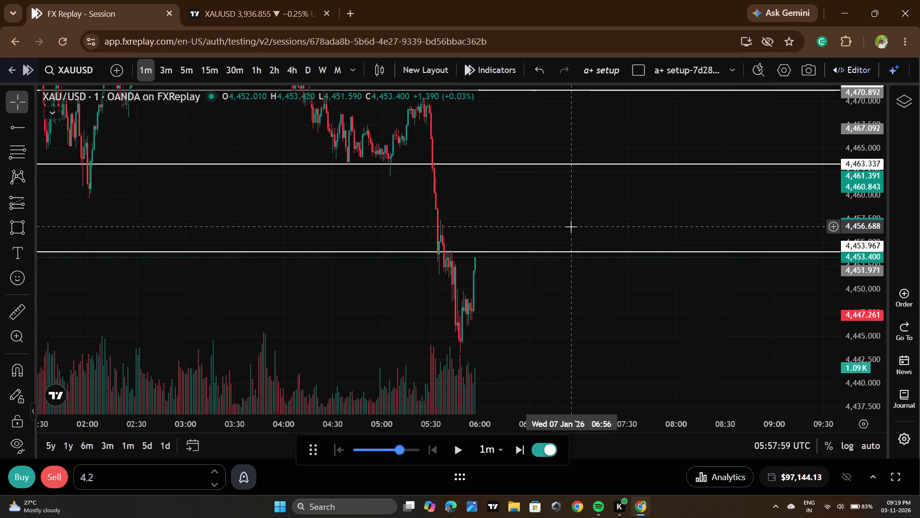
scroll(571, 226, "up", 2)
scroll(478, 307, "up", 1)
left_click_drag(392, 315, 567, 298)
scroll(564, 297, "up", 4)
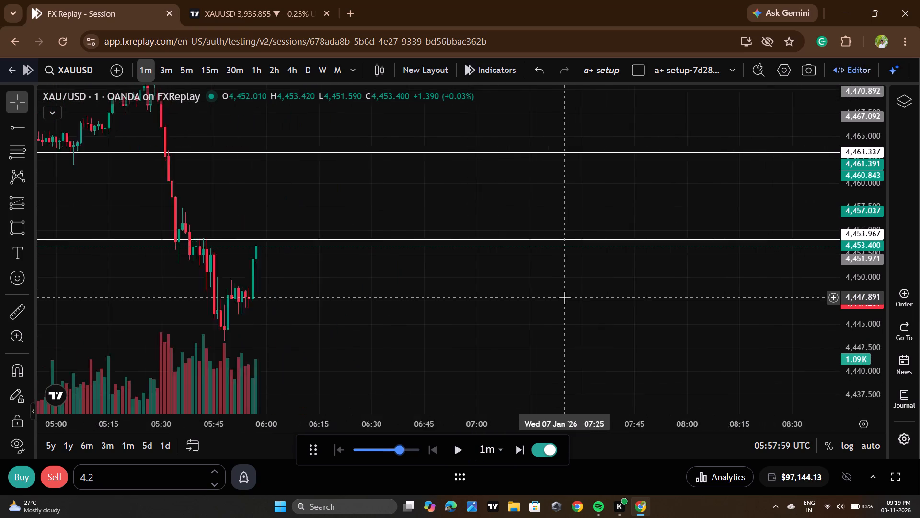
left_click_drag(401, 301, 552, 280)
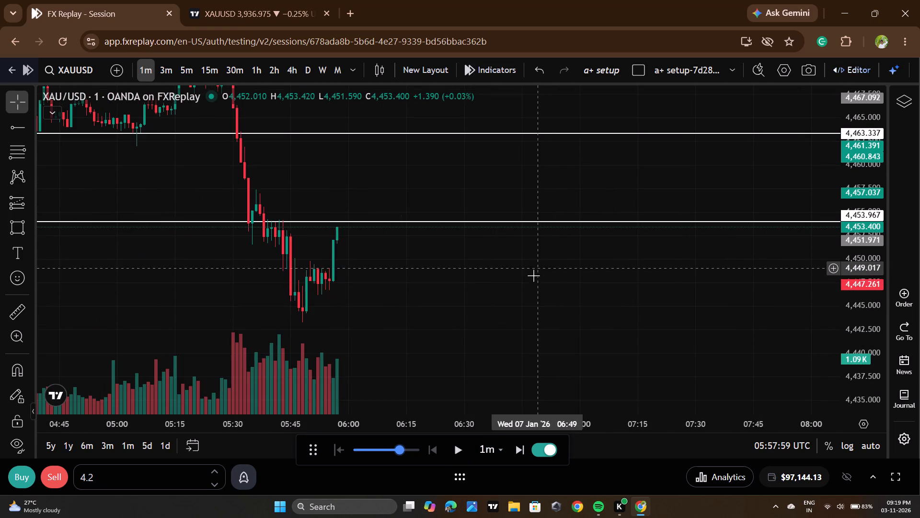
scroll(854, 211, "up", 1)
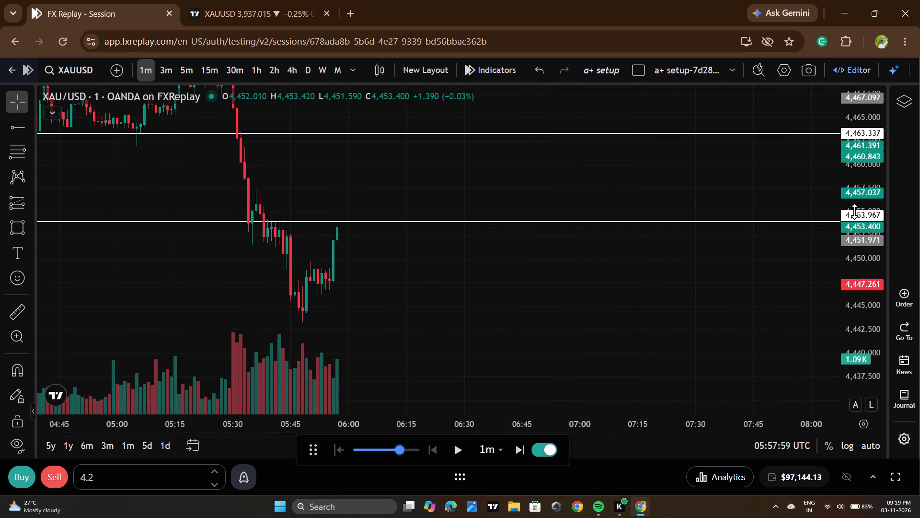
scroll(854, 211, "up", 14)
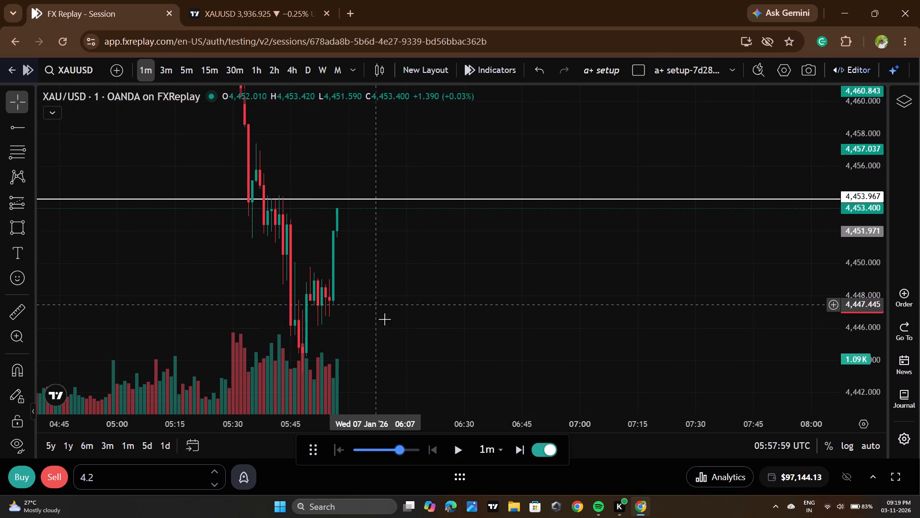
left_click_drag(380, 327, 387, 312)
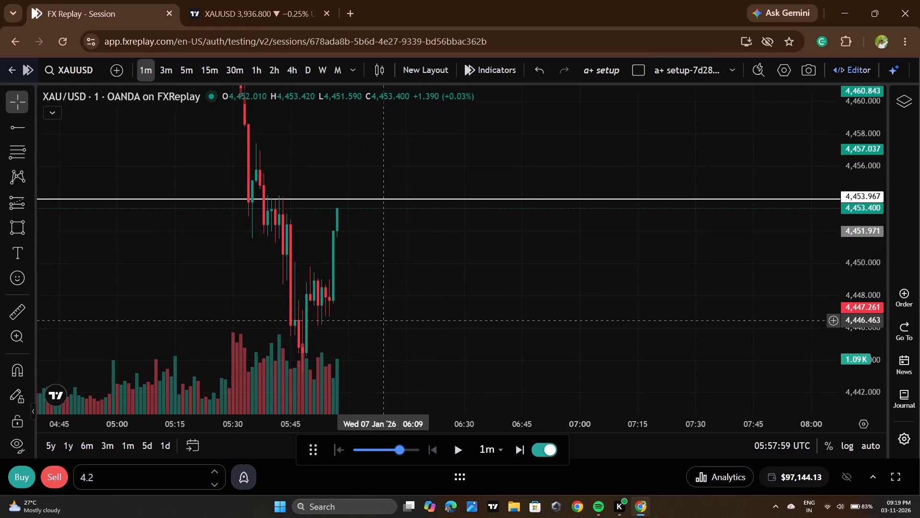
left_click_drag(387, 312, 391, 298)
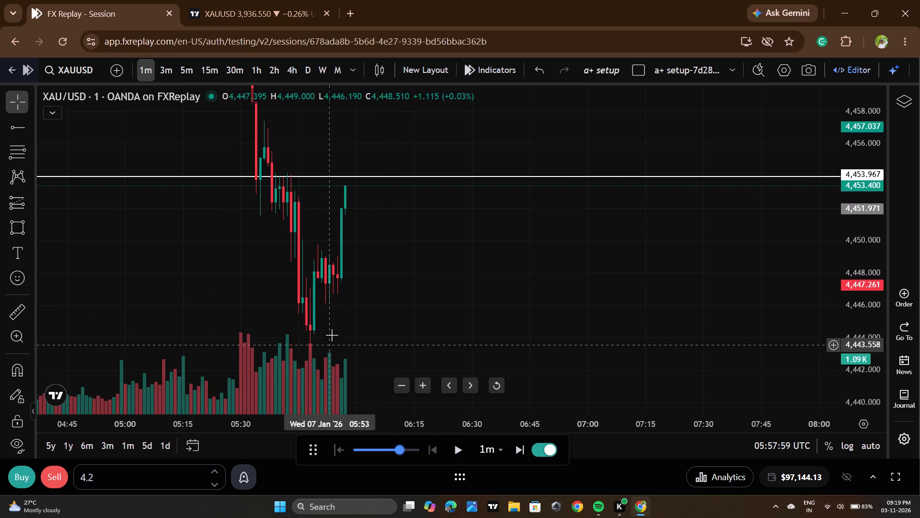
left_click_drag(381, 279, 407, 384)
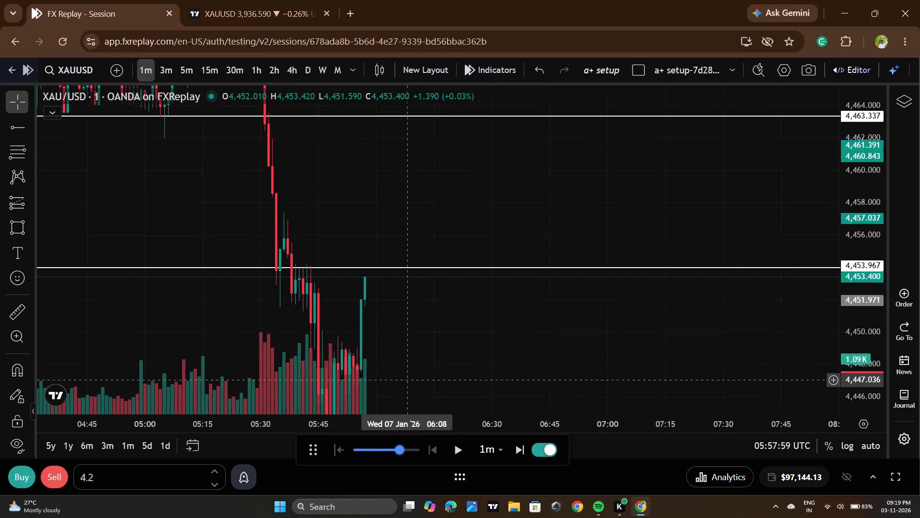
left_click_drag(407, 384, 407, 395)
Draw a thin zone rectangle from 05:36 to 06:14 on 07 Jan, between about 4,454.1 and 4,454.6.
scroll(334, 317, "up", 2)
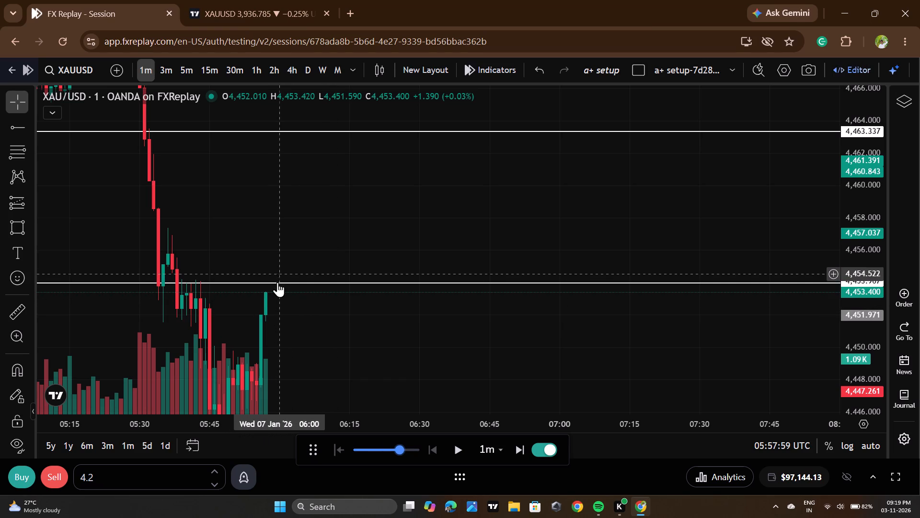
left_click(7, 223)
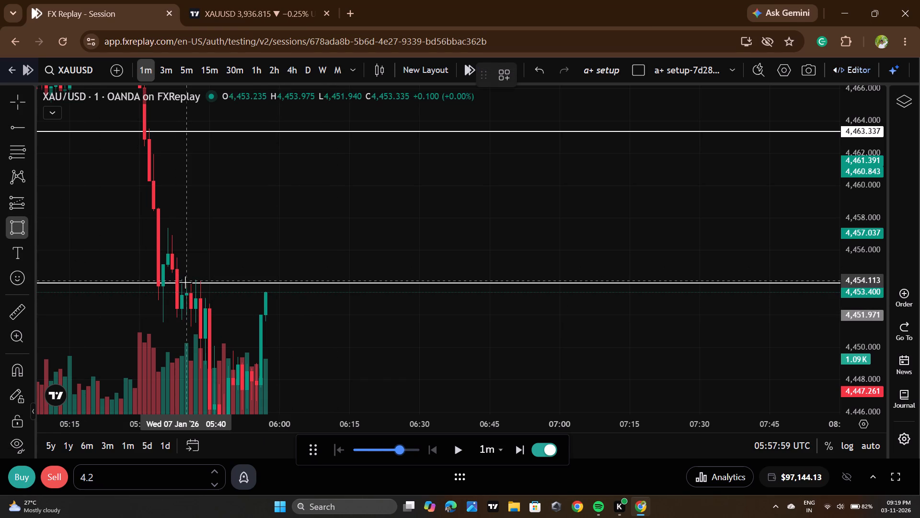
left_click(170, 282)
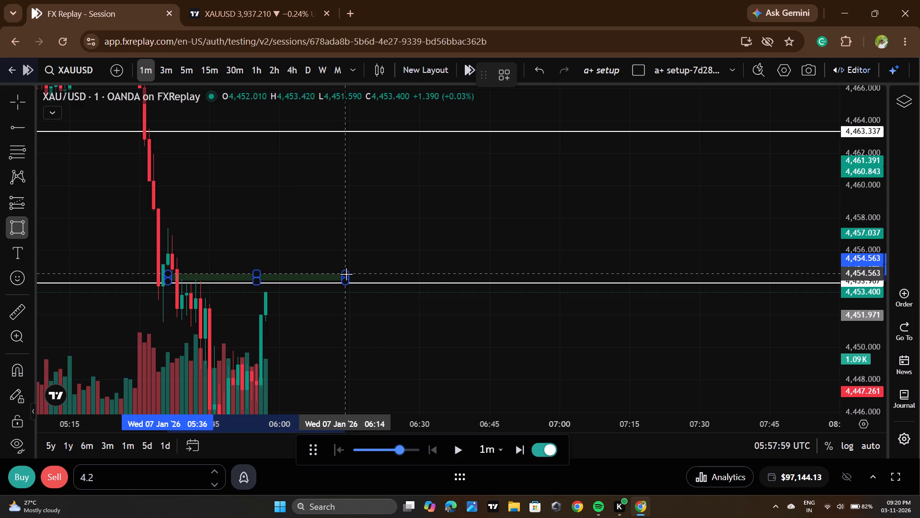
left_click(346, 274)
left_click(383, 337)
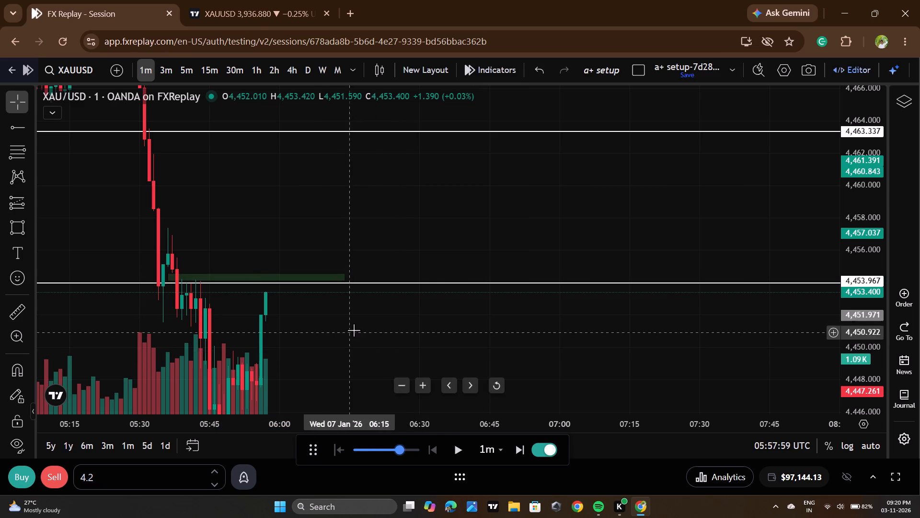
Delete the horizontal line at 4,453.967.
scroll(384, 324, "down", 1)
left_click(575, 285)
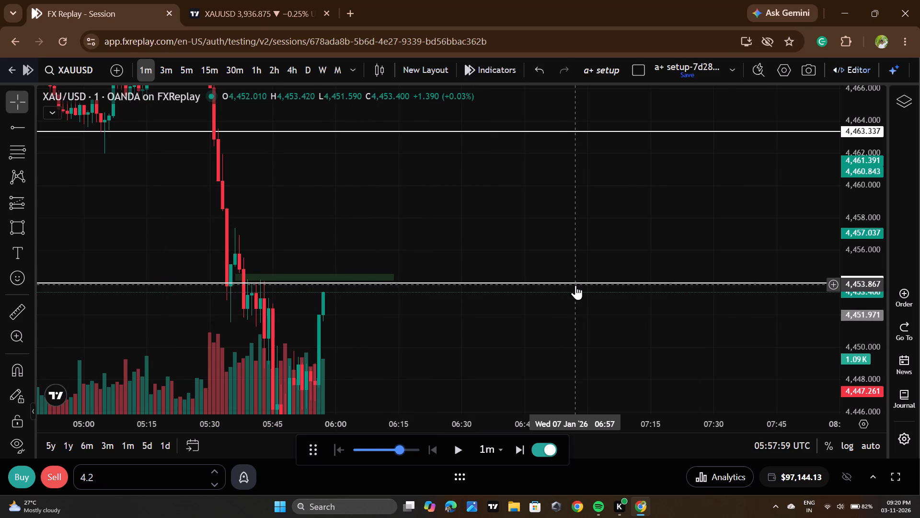
left_click(692, 75)
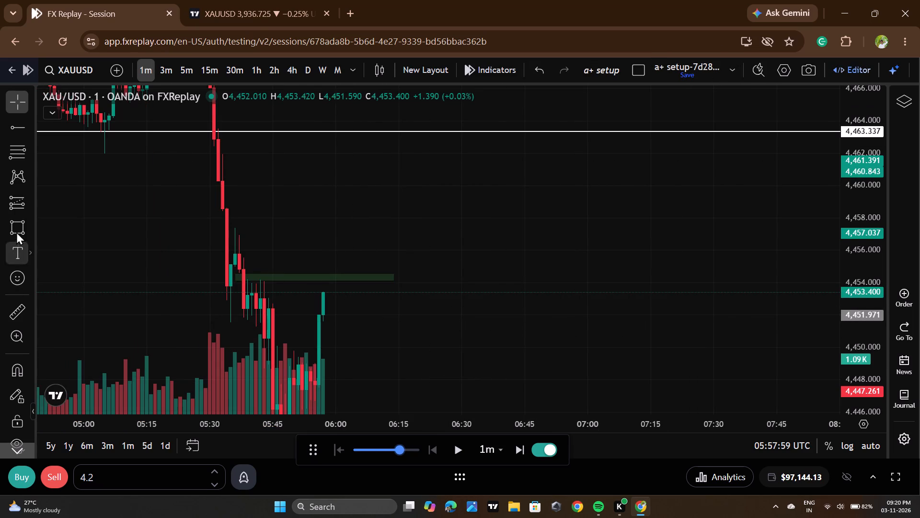
Draw a larger zone rectangle from 05:29 to 06:47 on 07 Jan, between about 4,455.1 and 4,458.2.
left_click(16, 231)
left_click(207, 264)
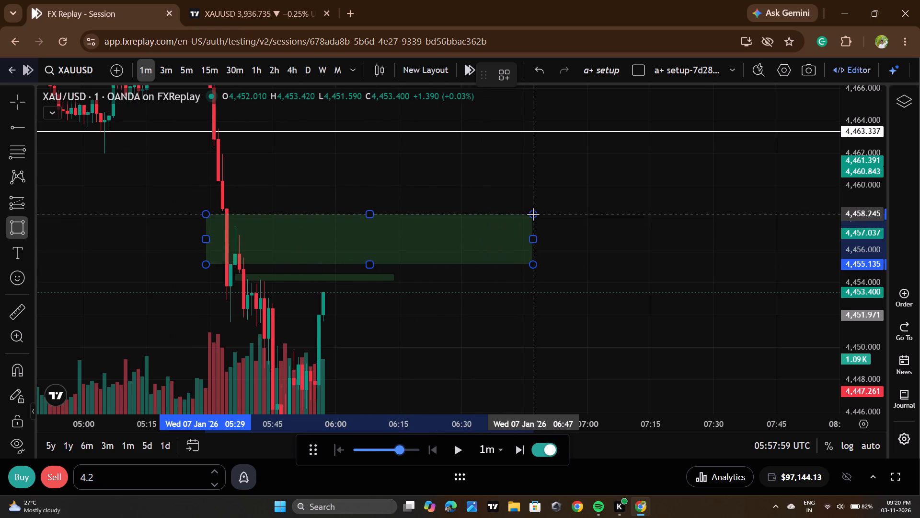
left_click(533, 214)
left_click(645, 292)
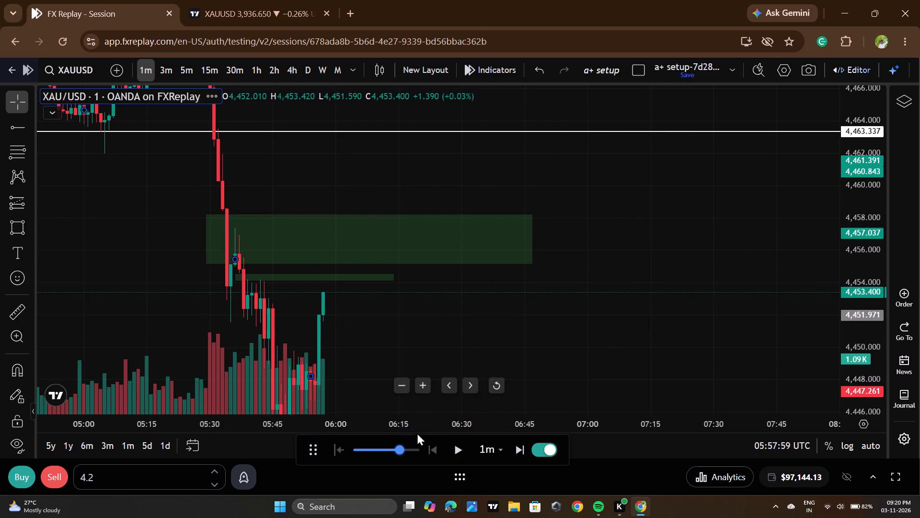
Advance the one-minute replay from 05:57 to 06:03.
double_click(466, 450)
double_click(466, 451)
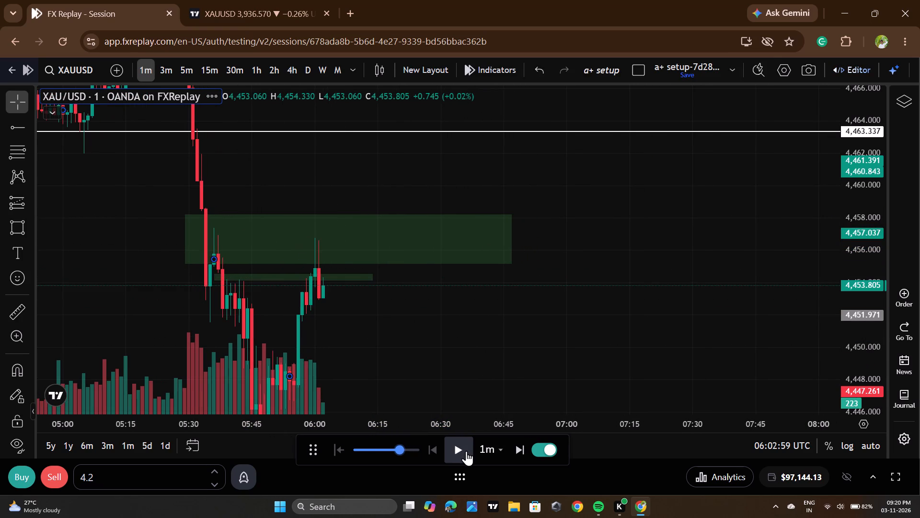
double_click(466, 451)
Buy 4.2 lots of XAUUSD at market and add a stop loss at about 4,451.126.
scroll(331, 355, "down", 1)
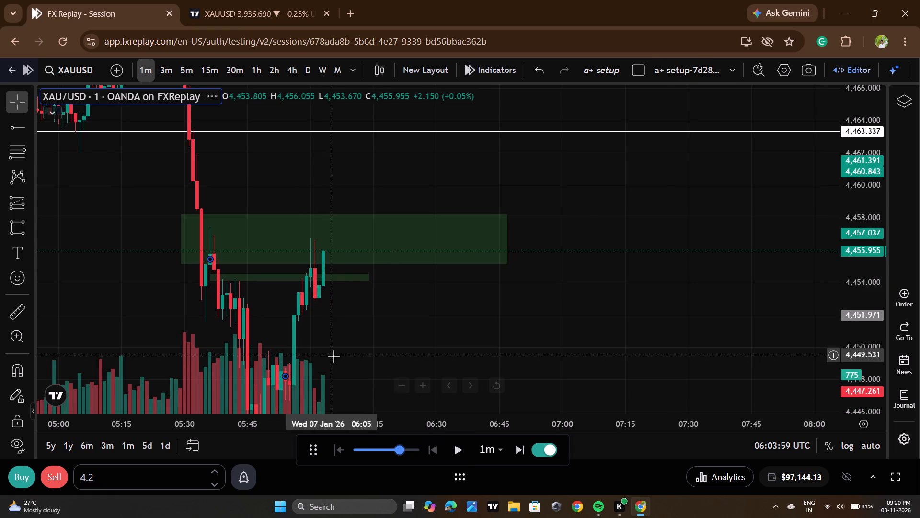
scroll(333, 356, "down", 1)
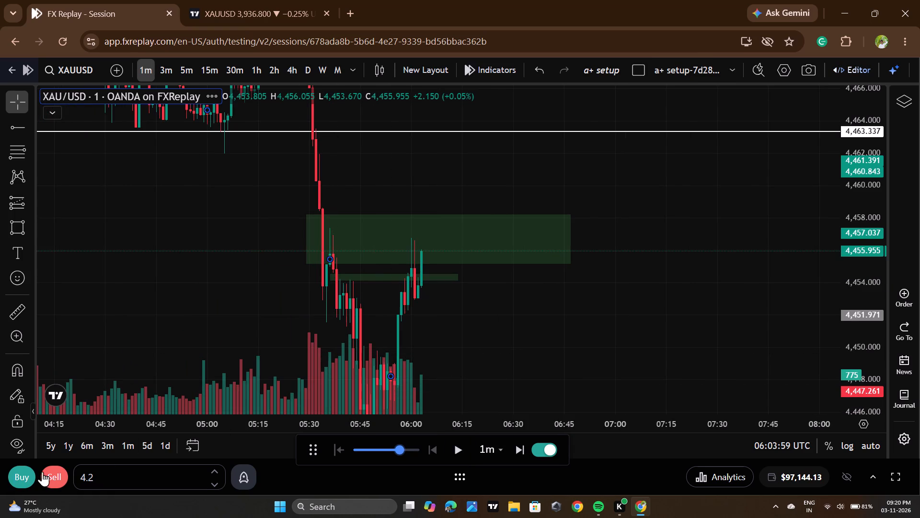
left_click(21, 471)
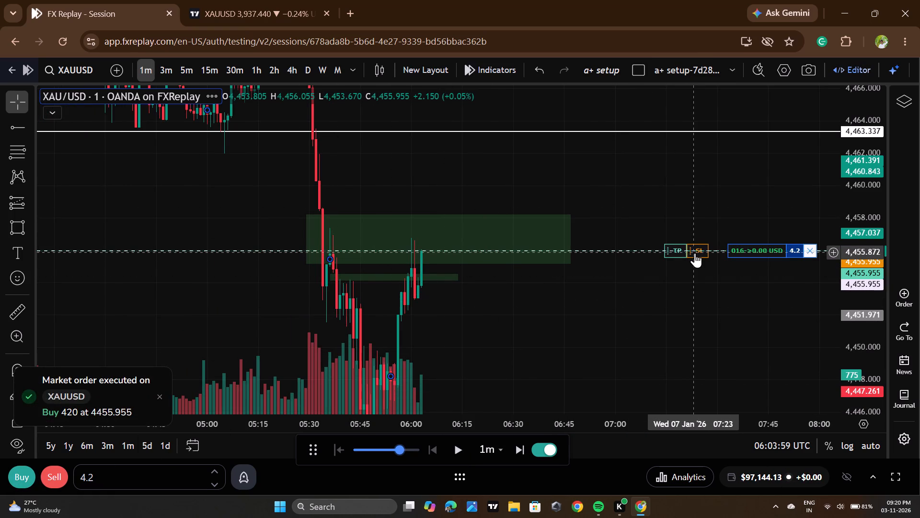
left_click_drag(695, 253, 706, 330)
Draw a long position from 06:03 with entry about 4,455.954, stop about 4,451.086 and target about 4,465.526.
left_click(32, 207)
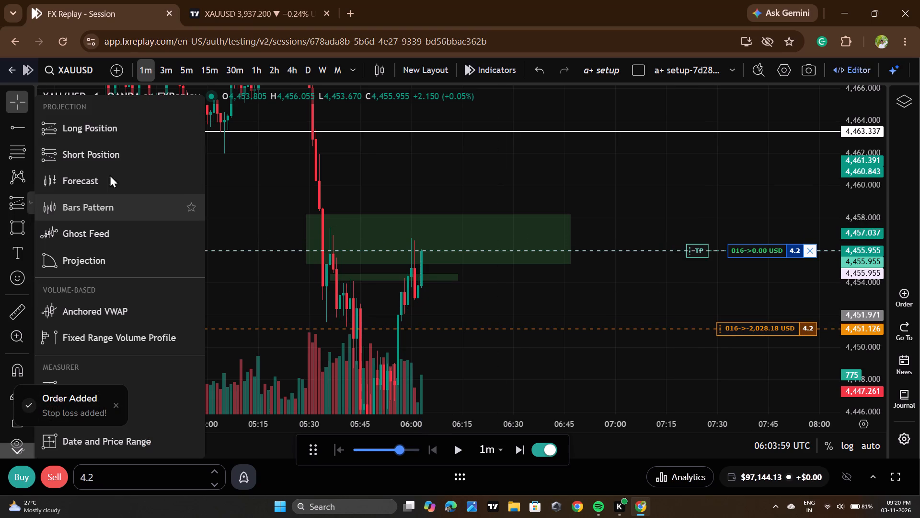
left_click(113, 130)
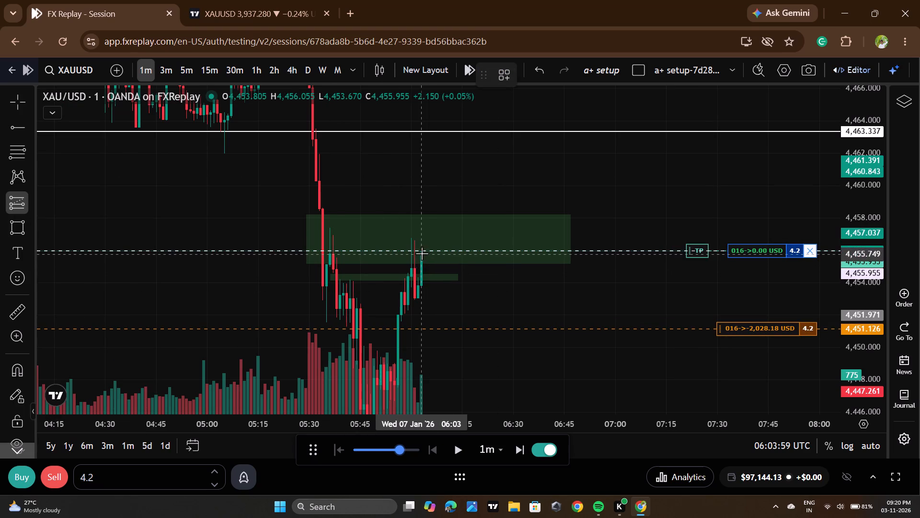
left_click(423, 251)
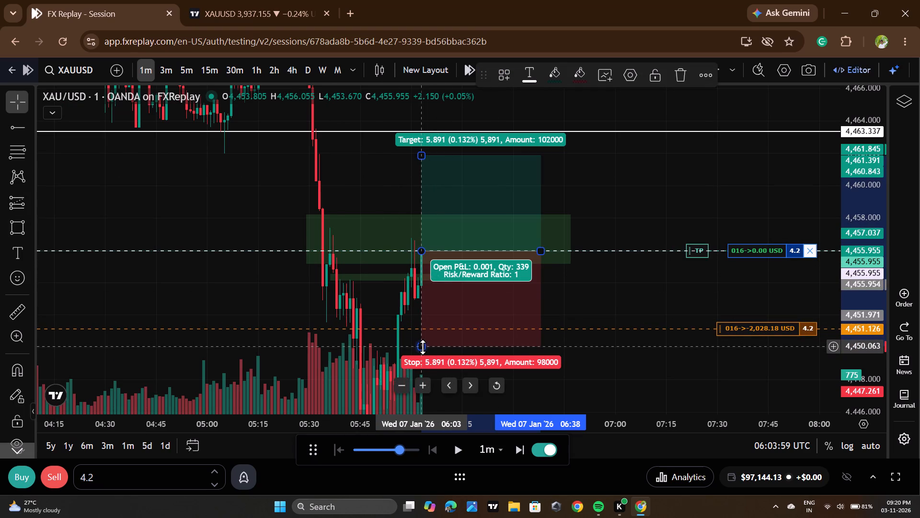
left_click_drag(423, 347, 429, 330)
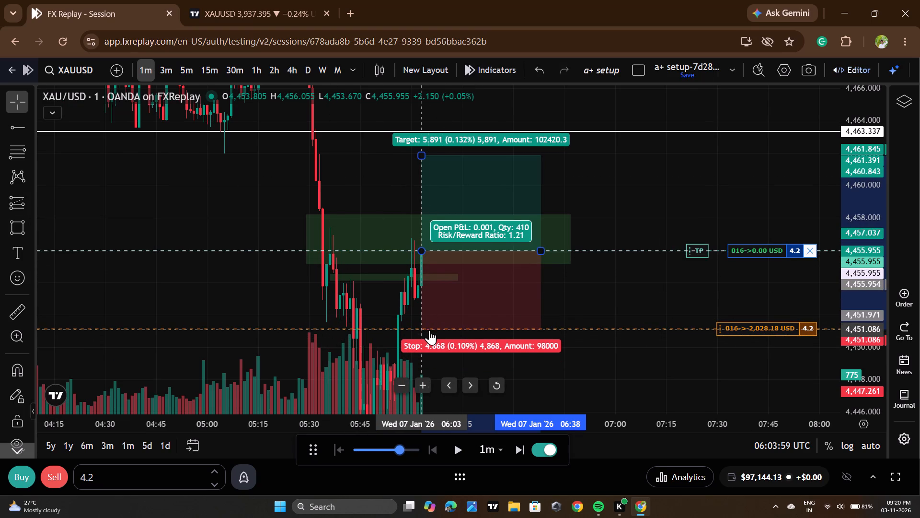
scroll(574, 171, "down", 2)
left_click_drag(708, 211, 711, 300)
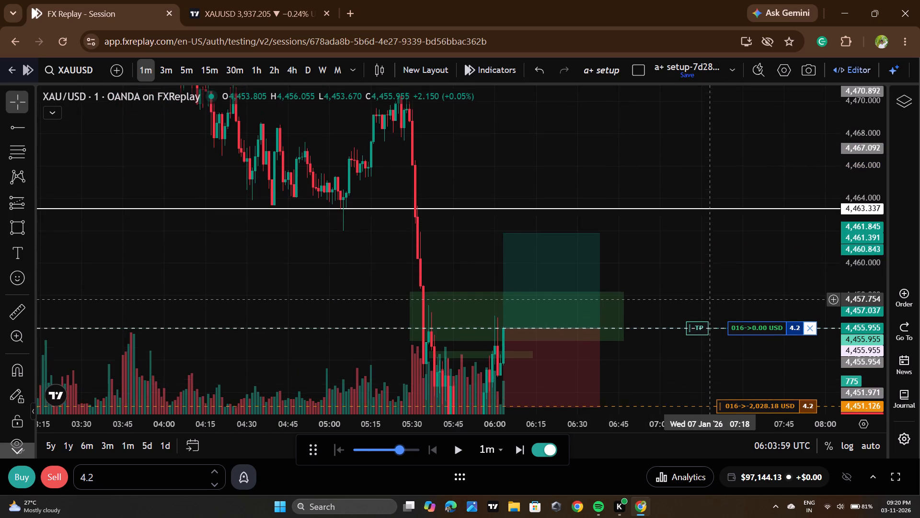
left_click_drag(711, 300, 710, 300)
left_click_drag(500, 235, 507, 213)
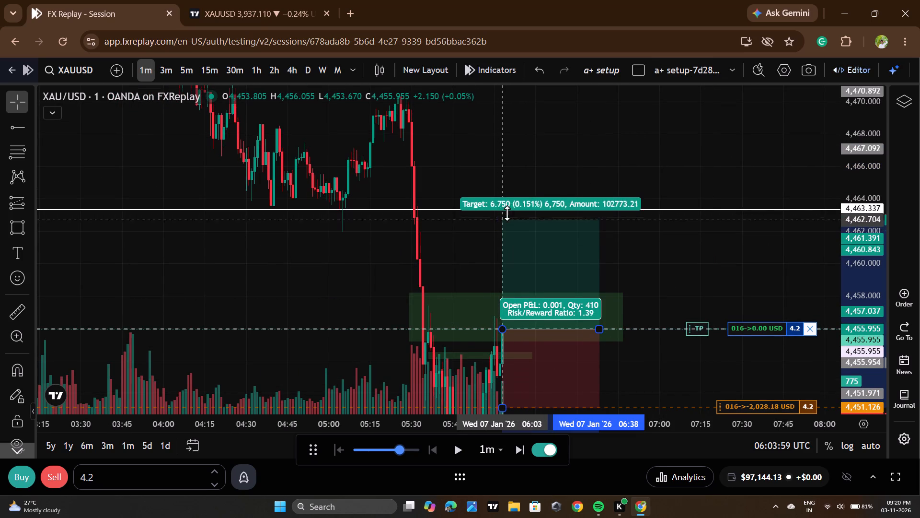
left_click_drag(507, 213, 511, 170)
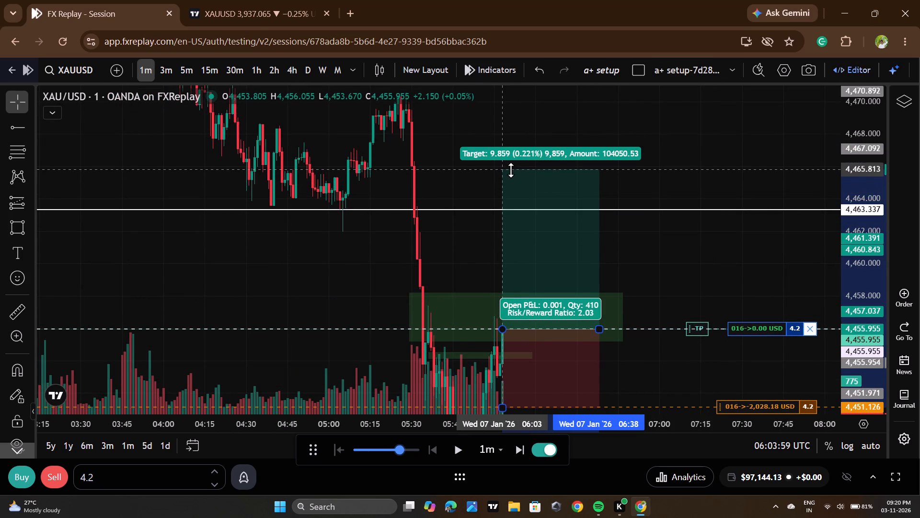
left_click_drag(511, 170, 511, 175)
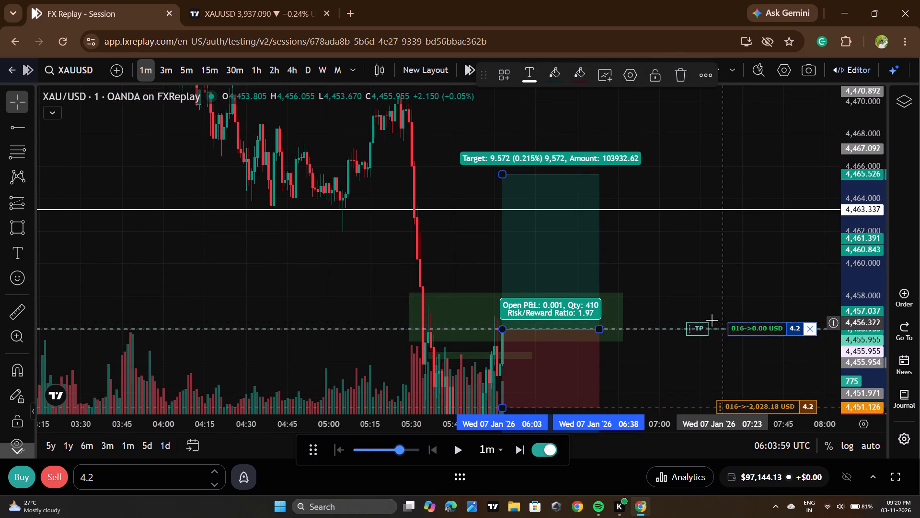
Add a take profit to the open buy trade at 4,465.526, level with the long position's target.
left_click_drag(698, 331, 697, 194)
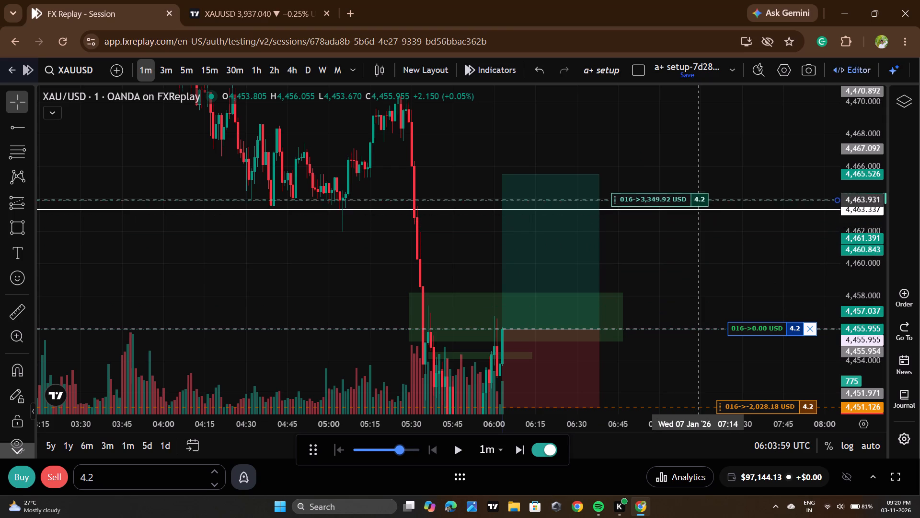
left_click_drag(697, 194, 697, 174)
left_click(671, 267)
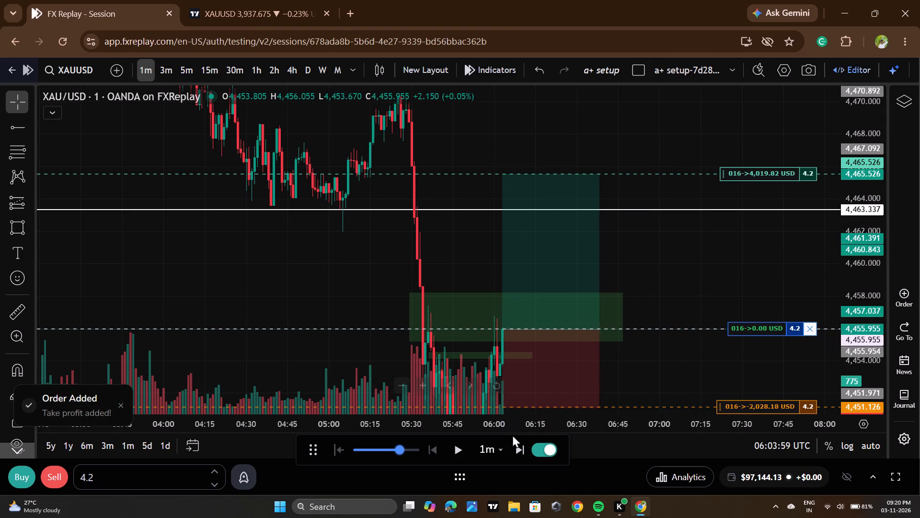
Run the replay from 06:03 to 06:42 to play out the open buy trade.
double_click(455, 452)
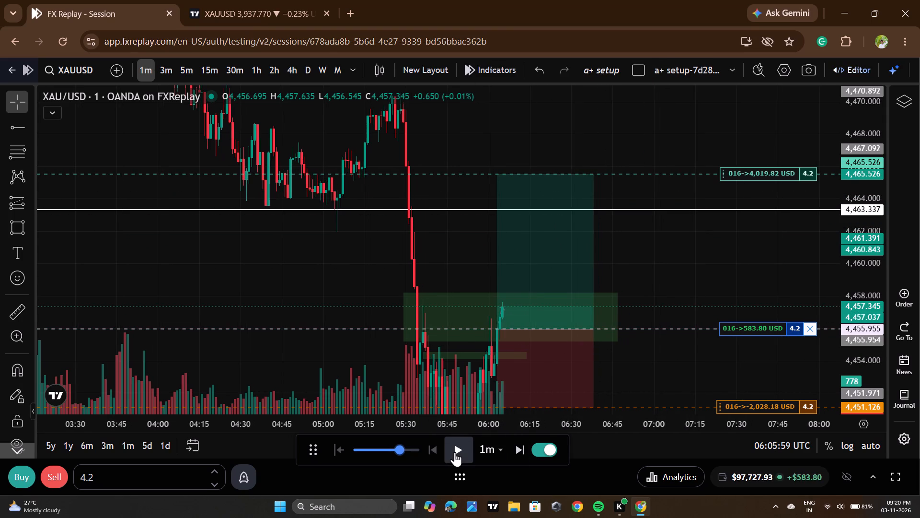
double_click(455, 452)
left_click(455, 452)
double_click(455, 452)
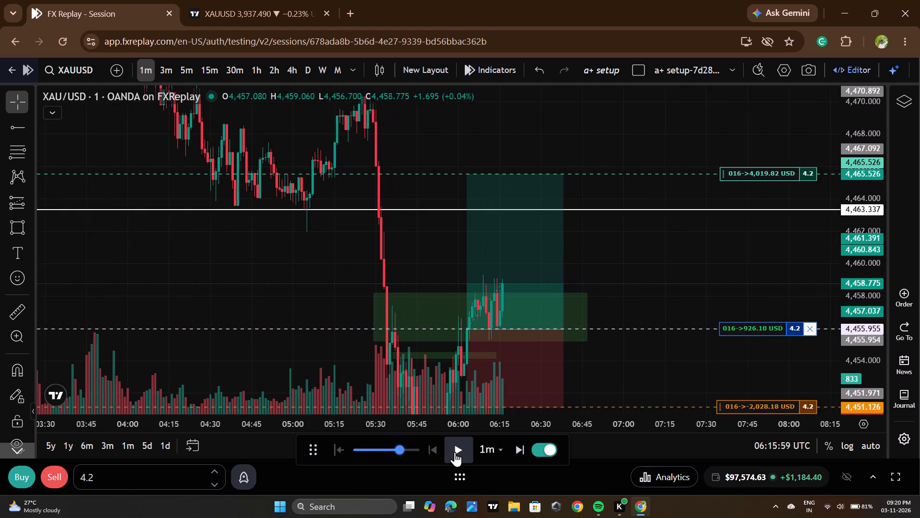
left_click(455, 452)
left_click(455, 452)
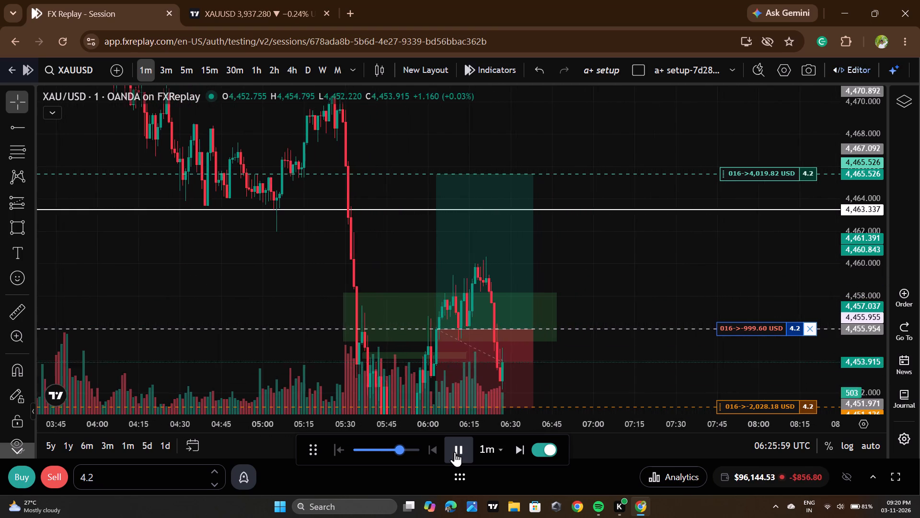
left_click(455, 452)
left_click(455, 452)
left_click(455, 452)
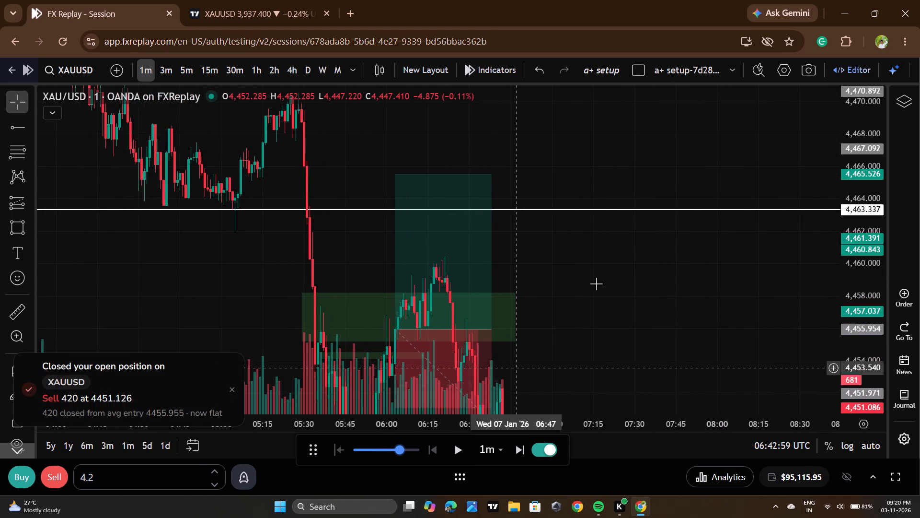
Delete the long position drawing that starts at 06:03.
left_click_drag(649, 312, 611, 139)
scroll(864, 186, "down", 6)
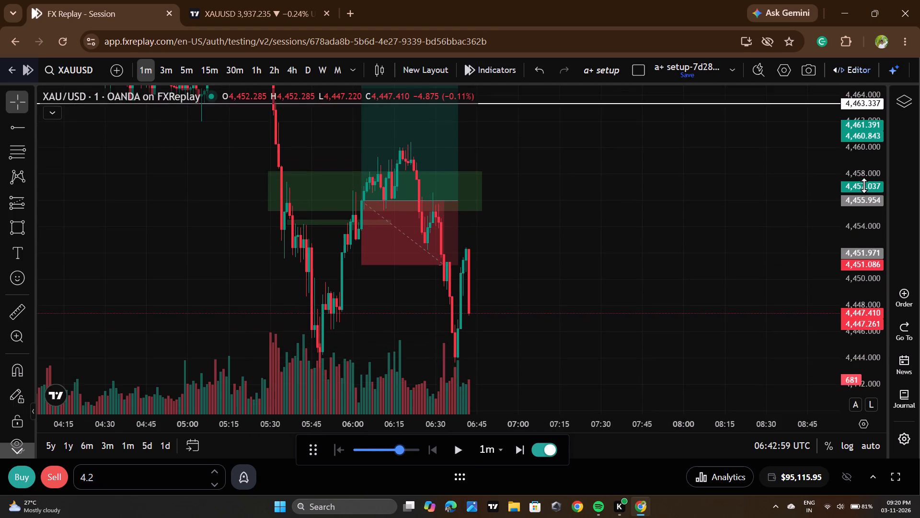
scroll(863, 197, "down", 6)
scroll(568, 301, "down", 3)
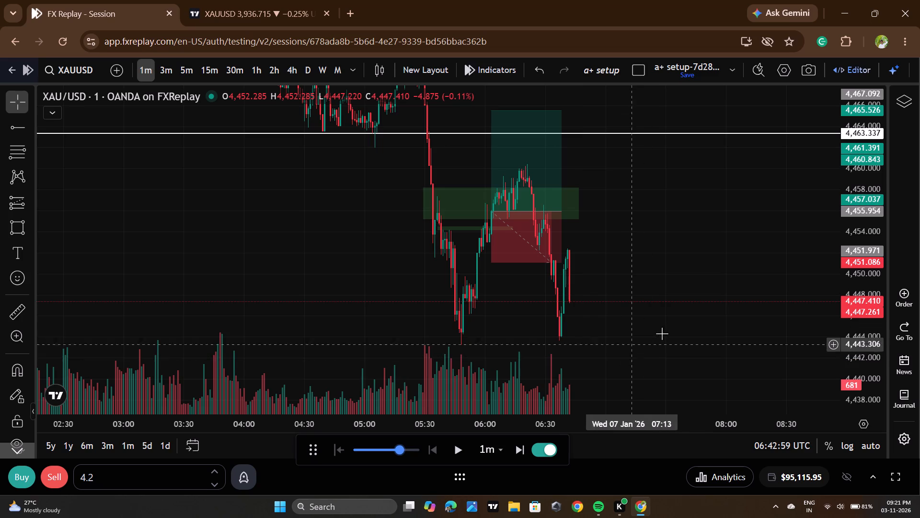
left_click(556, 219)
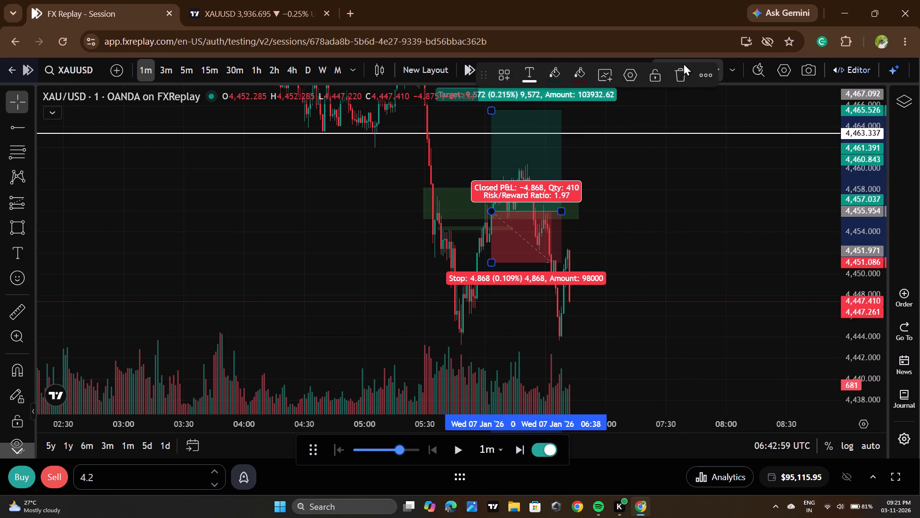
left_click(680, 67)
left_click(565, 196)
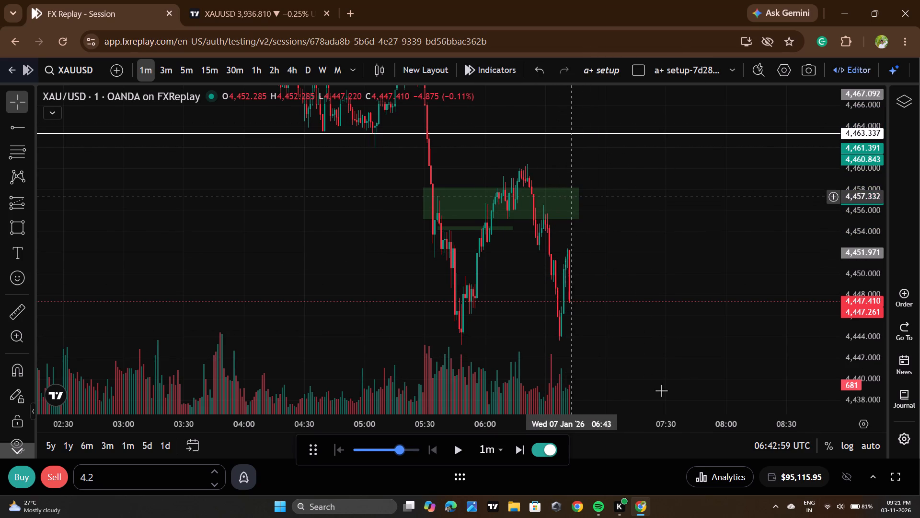
Open the backtesting analytics for this session.
left_click(717, 482)
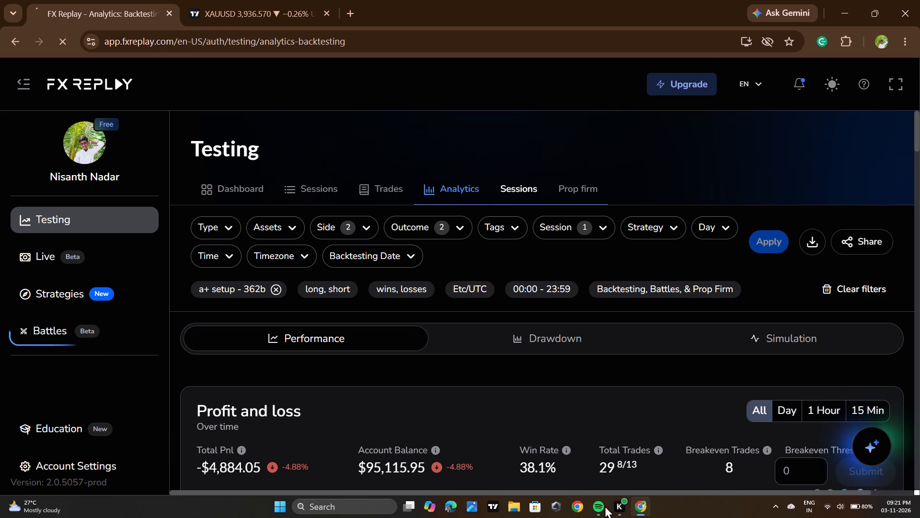
Return to the XAUUSD session chart, dismiss the new-charts introduction and hide the object tree.
left_click(9, 43)
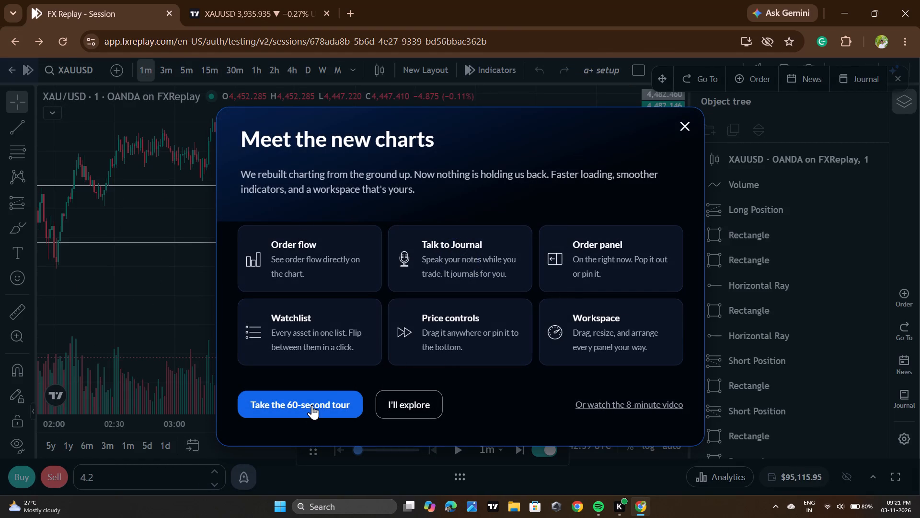
left_click(682, 122)
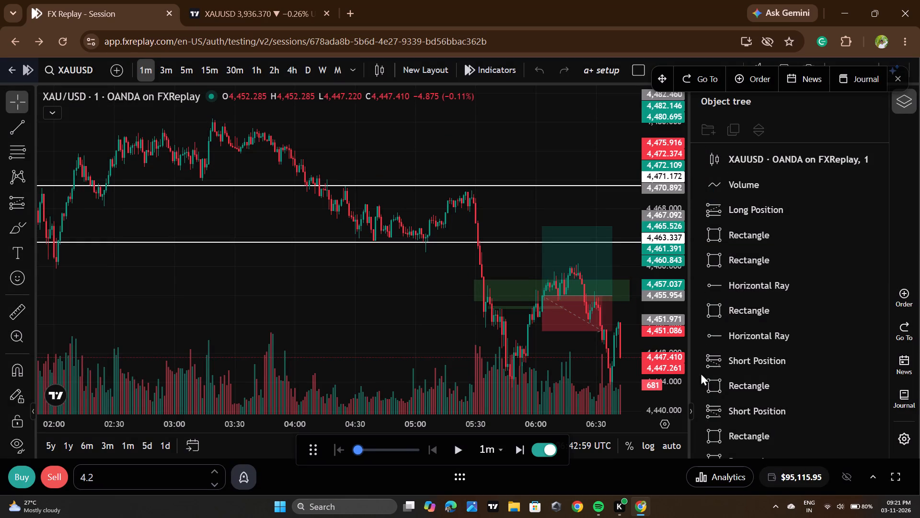
left_click(691, 414)
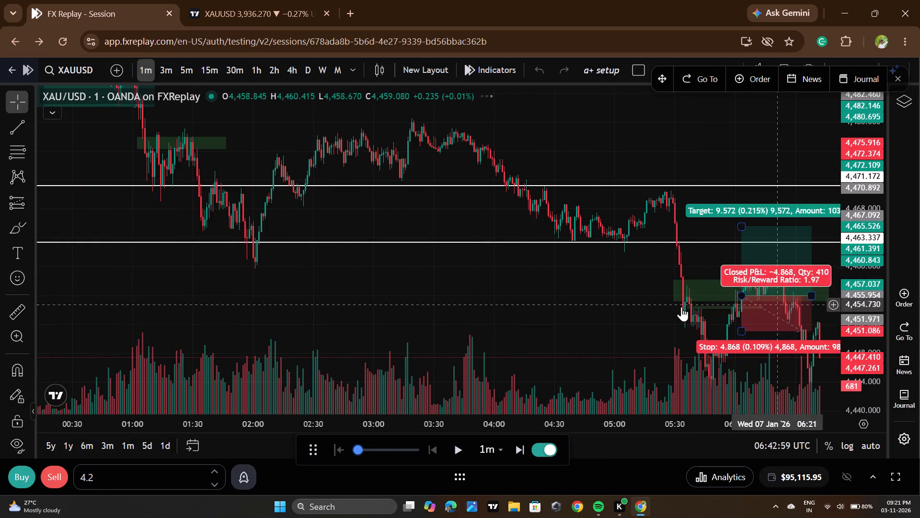
Set the replay speed to 16x per second, dismissing the upgrade offer.
left_click_drag(496, 260, 308, 142)
scroll(680, 197, "down", 1)
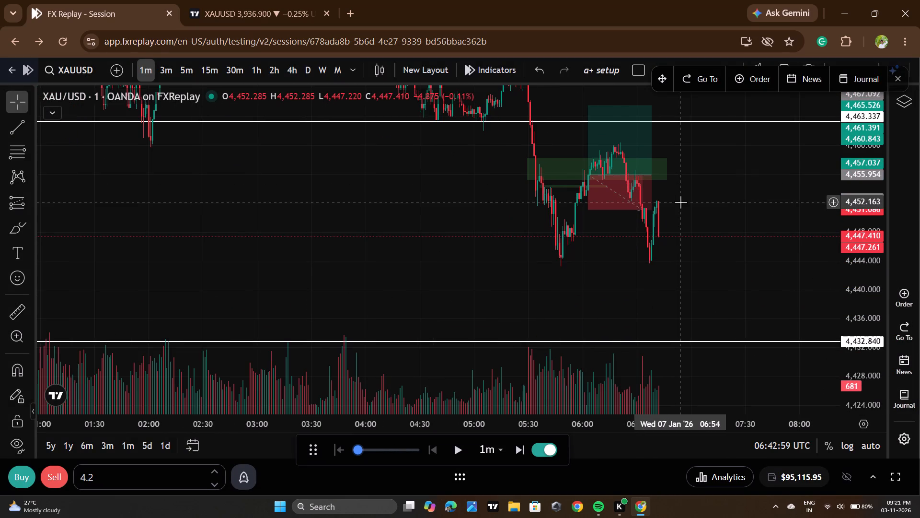
scroll(859, 204, "up", 3)
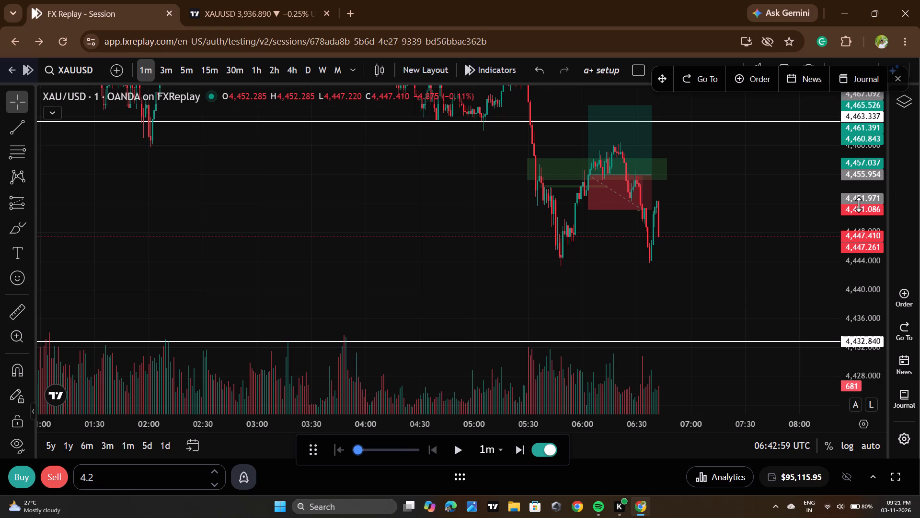
scroll(859, 204, "up", 2)
scroll(580, 242, "down", 3)
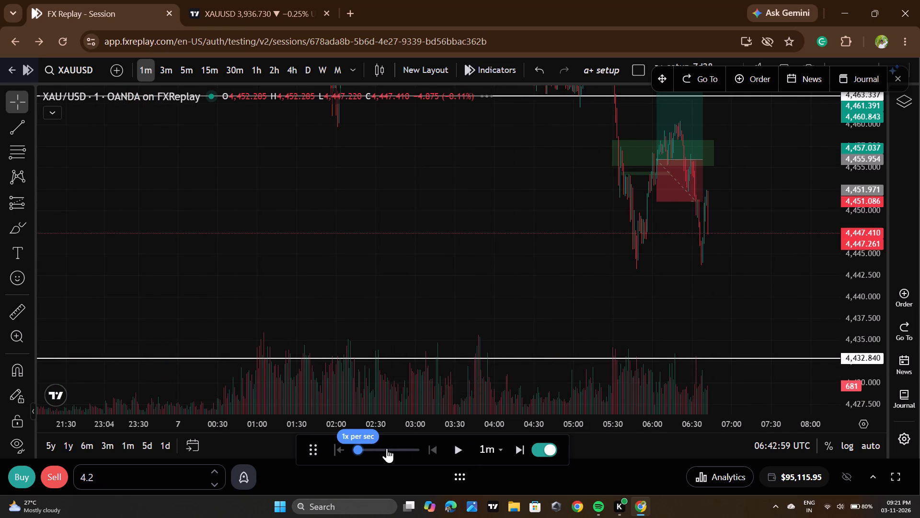
left_click(387, 448)
left_click(428, 454)
left_click(453, 451)
left_click(463, 446)
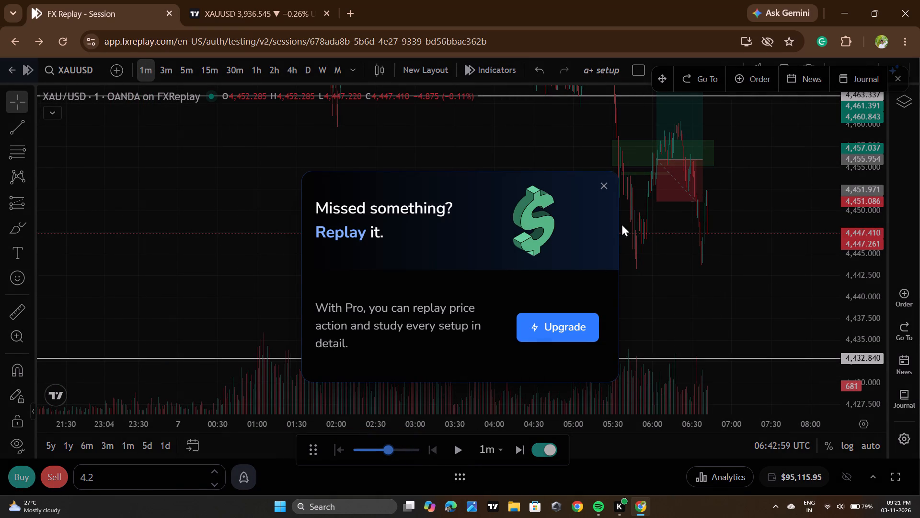
left_click(607, 185)
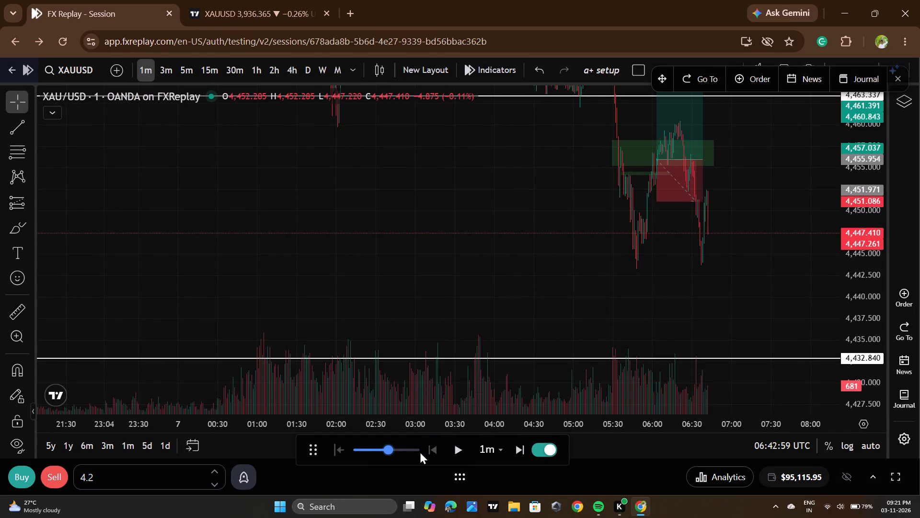
left_click(420, 451)
left_click(418, 452)
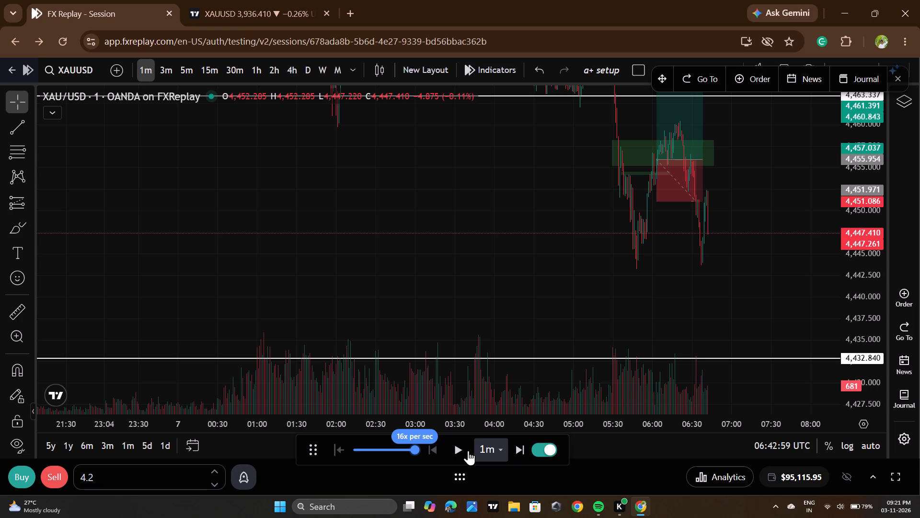
Run the replay from 06:42 and pause it at 07:37.
left_click(464, 451)
left_click(464, 451)
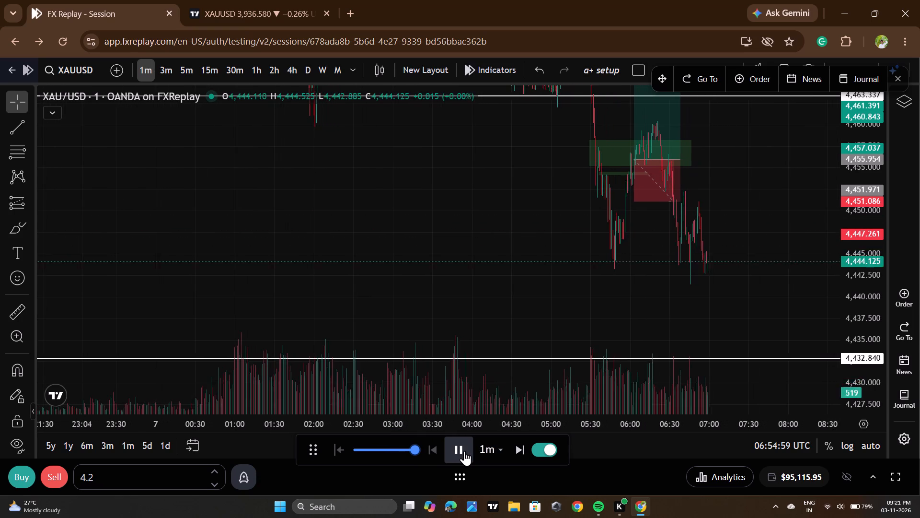
left_click(464, 451)
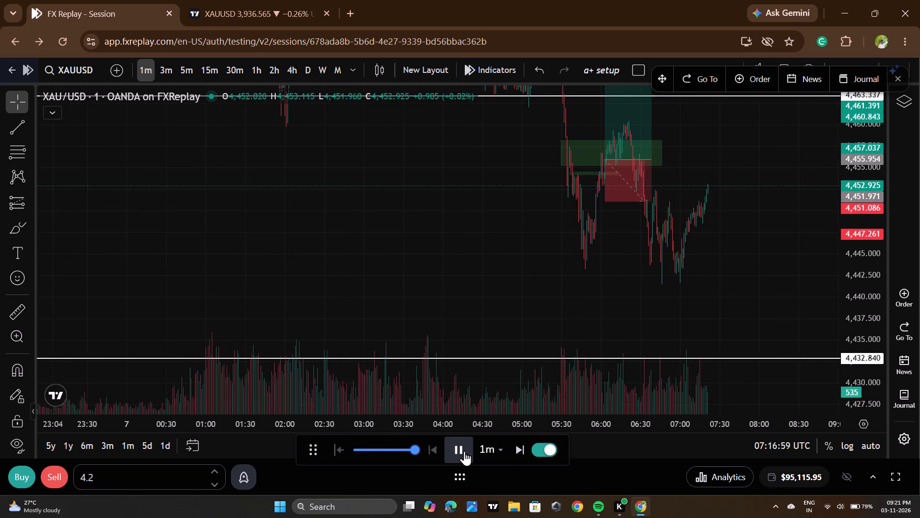
left_click(464, 451)
scroll(644, 263, "up", 3)
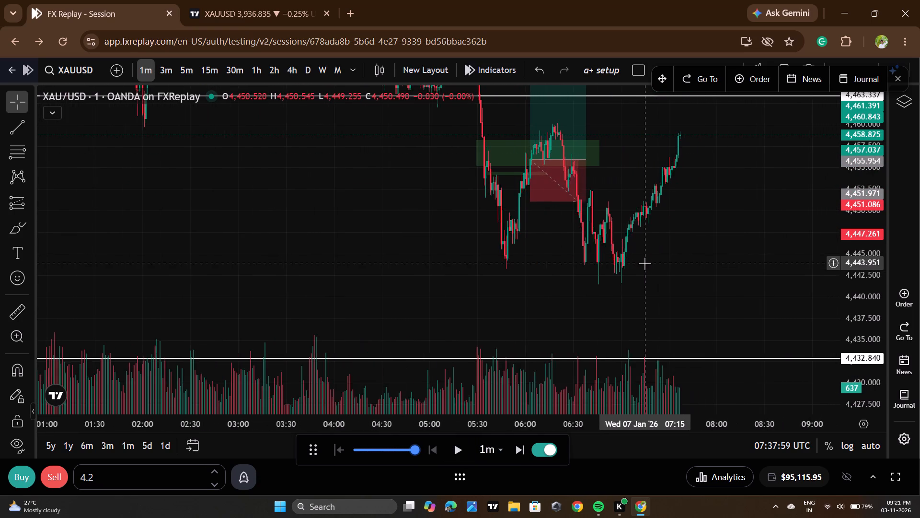
Draw a rectangle zone from 06:53 to about 08:18, between about 4,446.303 and 4,447.952.
scroll(644, 263, "up", 1)
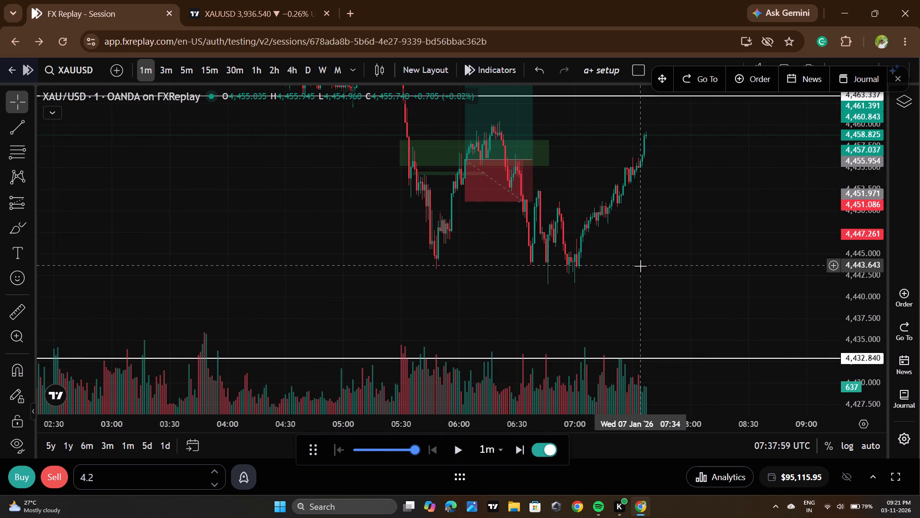
scroll(654, 227, "up", 2)
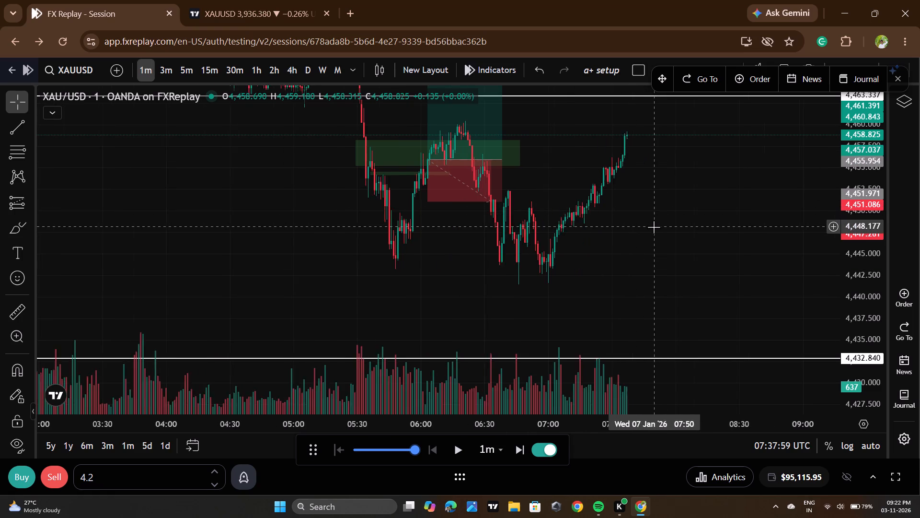
scroll(654, 227, "up", 2)
scroll(861, 231, "up", 2)
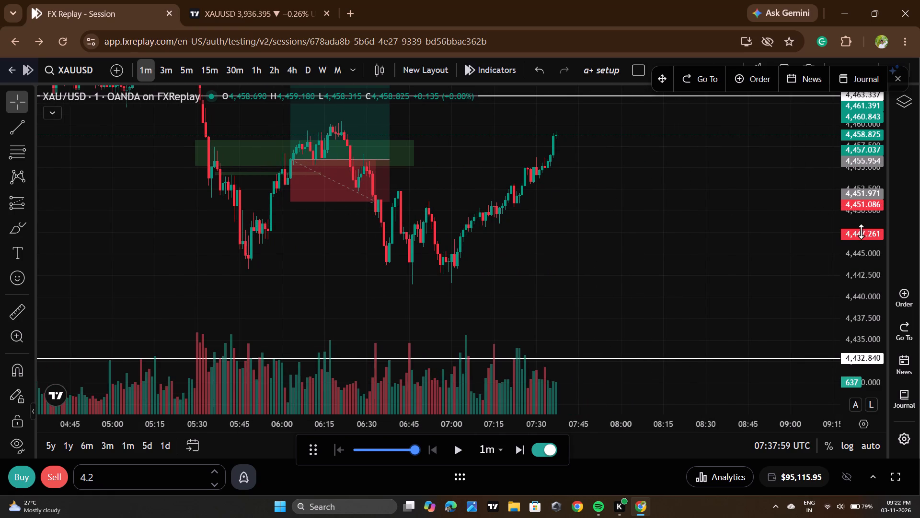
scroll(861, 231, "up", 9)
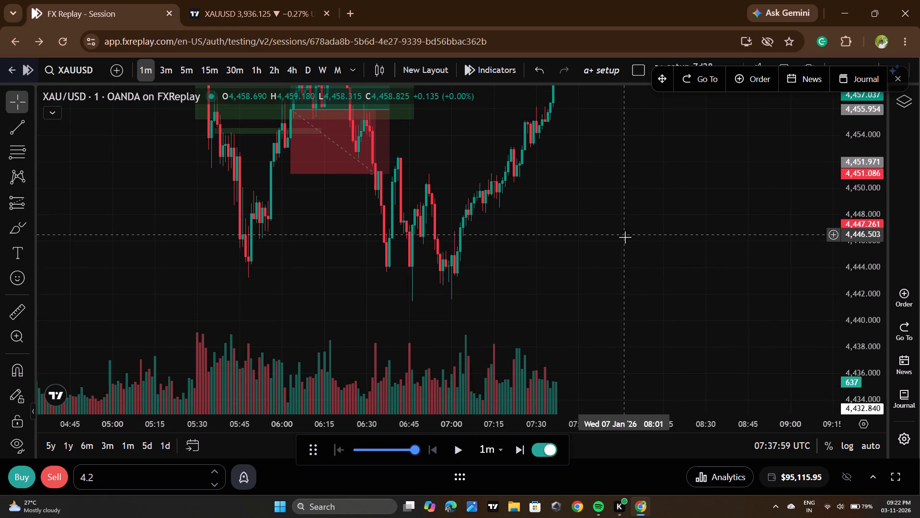
left_click(29, 225)
left_click(95, 353)
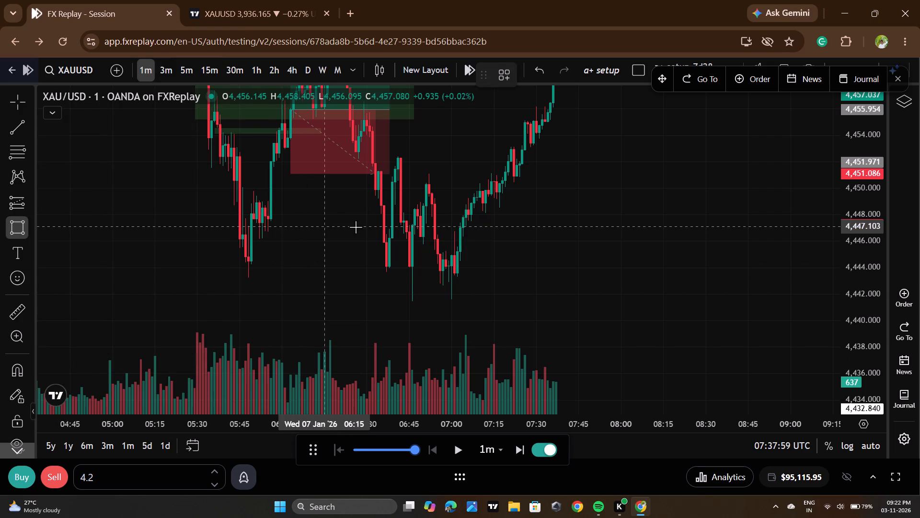
left_click(431, 237)
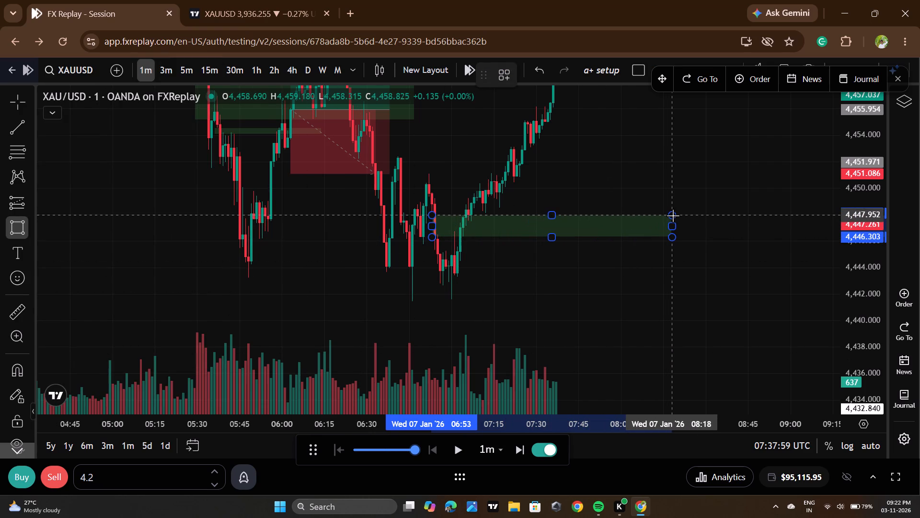
left_click(673, 215)
left_click(702, 215)
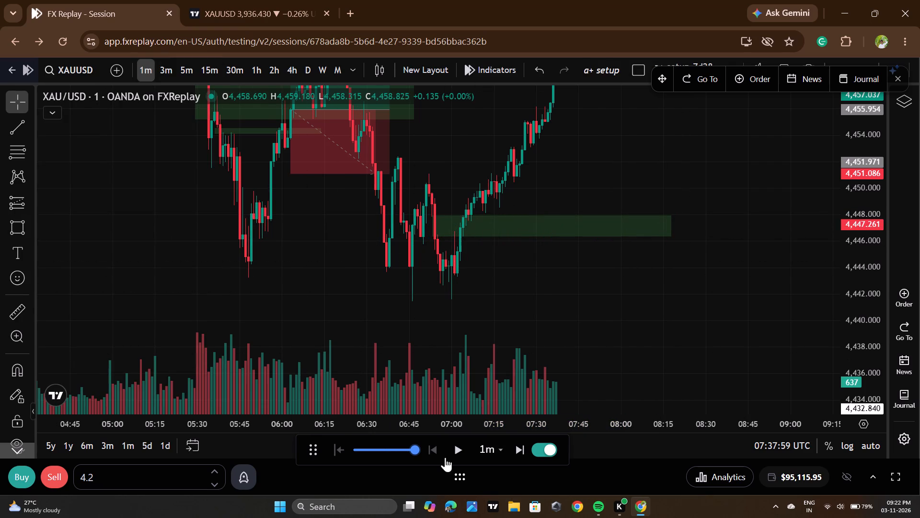
Run the replay from 07:37 to 08:45, pausing at 08:04 on the way.
left_click(454, 443)
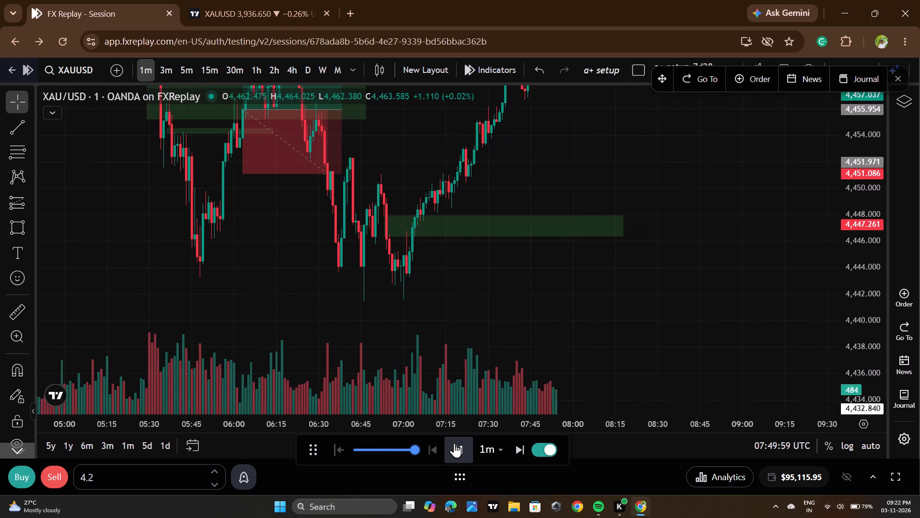
left_click(454, 443)
left_click_drag(689, 311, 692, 327)
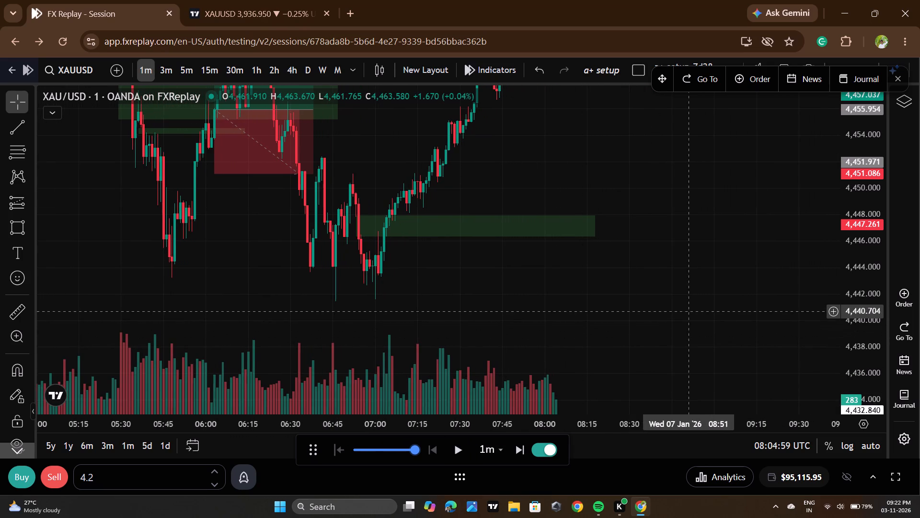
left_click_drag(692, 327, 706, 438)
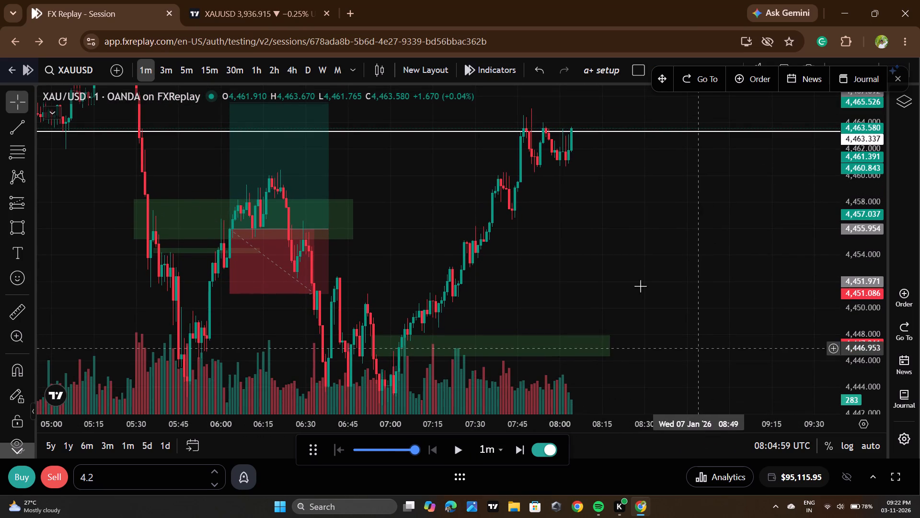
left_click(458, 447)
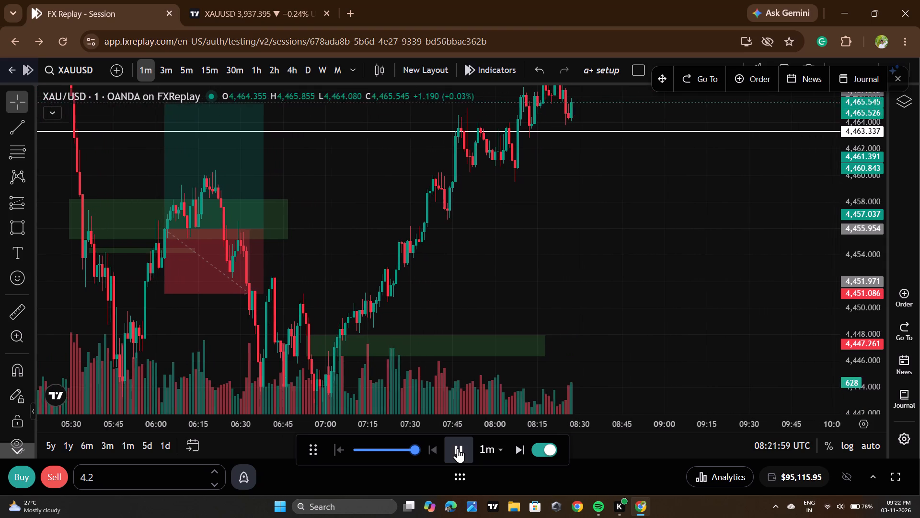
left_click(458, 448)
left_click_drag(612, 269, 602, 415)
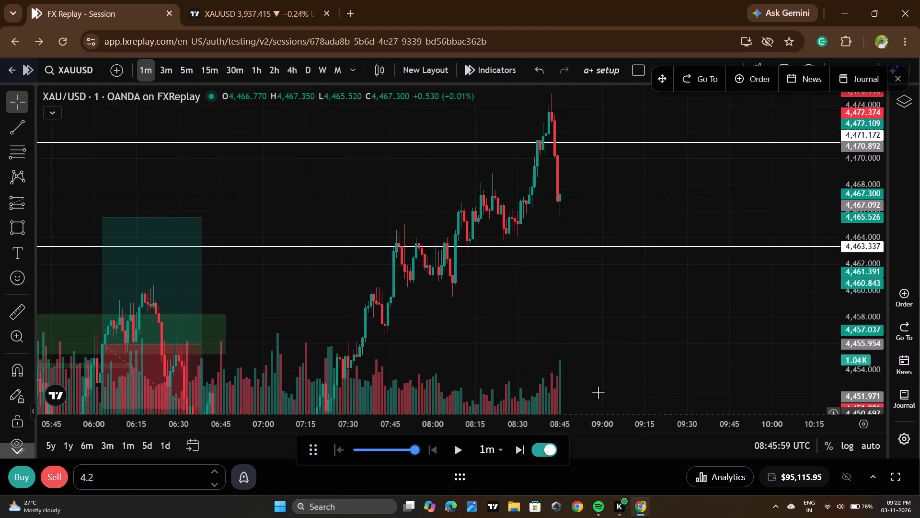
Examine the price structure from the early-morning decline through the rally up to 08:45 against the marked zones and levels.
scroll(595, 352, "down", 5)
scroll(673, 308, "down", 4)
left_click_drag(774, 334, 616, 219)
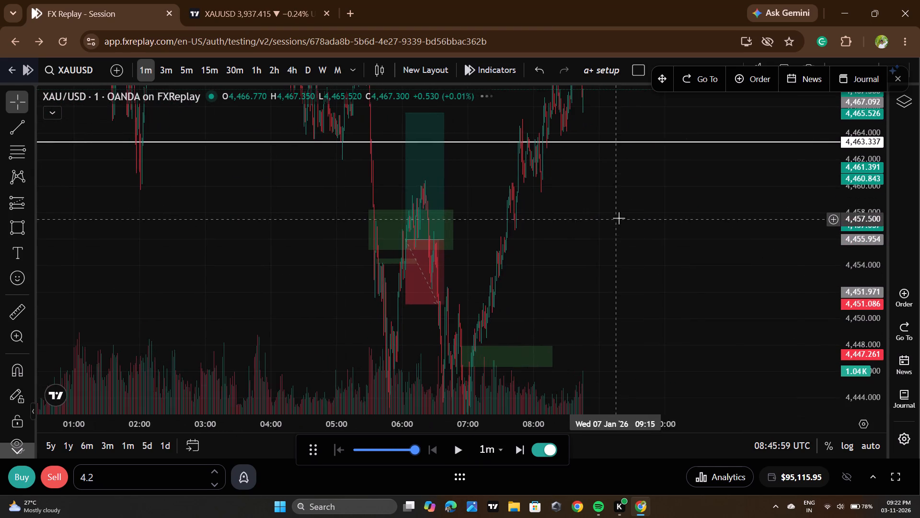
scroll(842, 209, "down", 14)
scroll(843, 236, "down", 7)
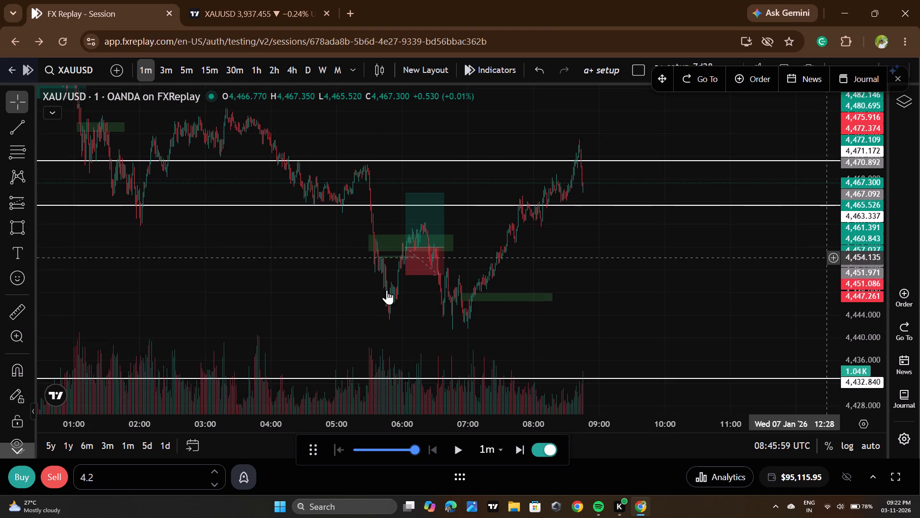
scroll(456, 321, "down", 3)
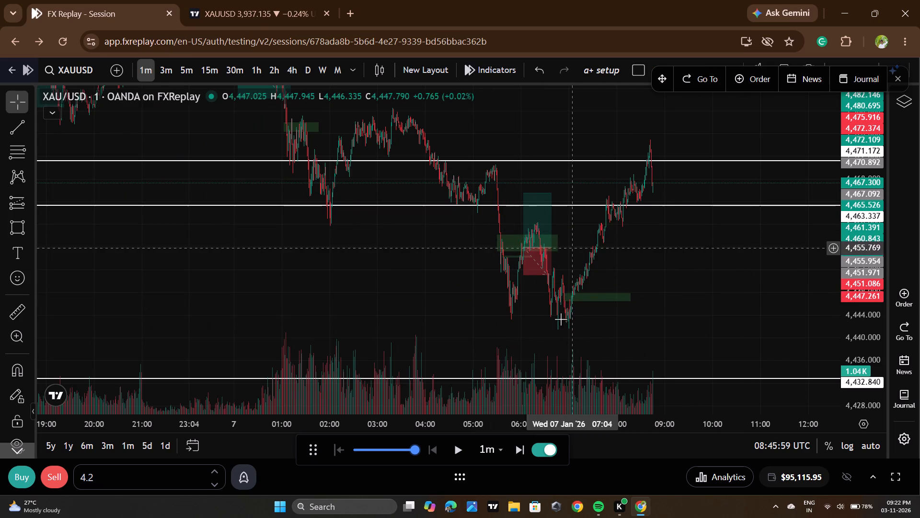
scroll(489, 302, "up", 5)
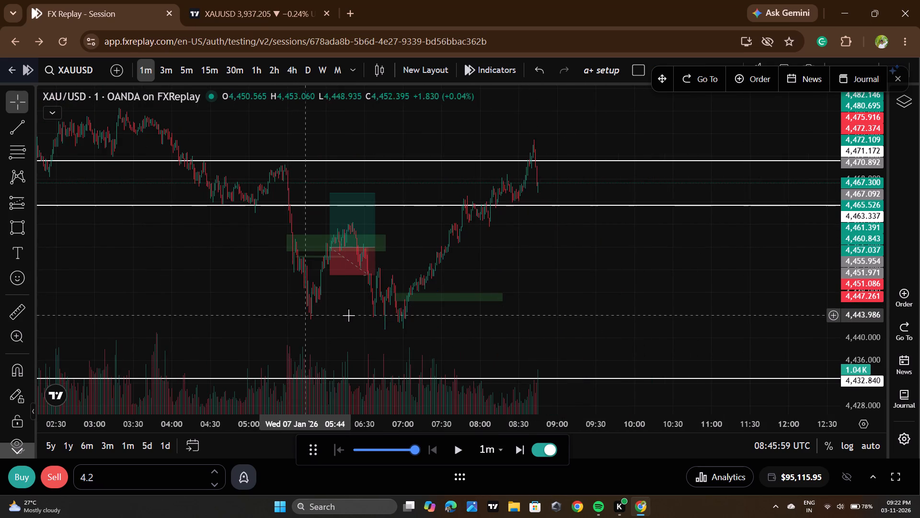
scroll(348, 315, "up", 4)
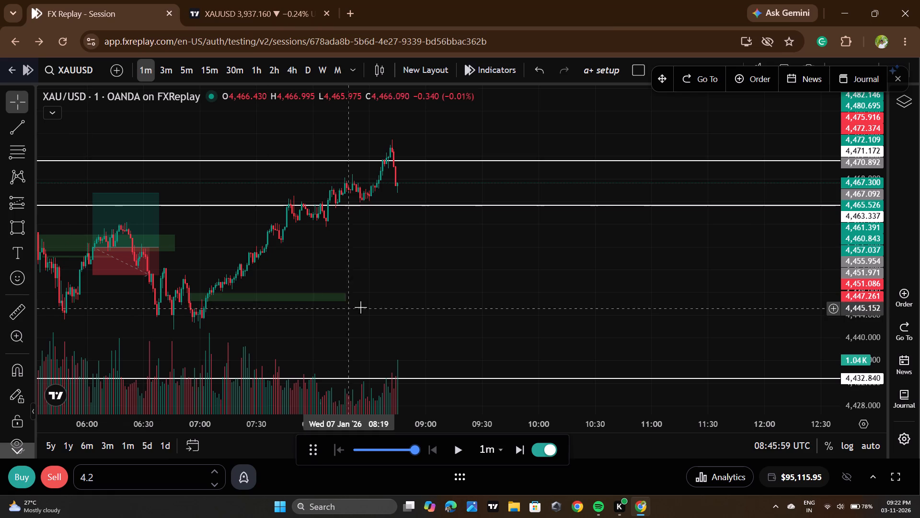
scroll(461, 209, "down", 3)
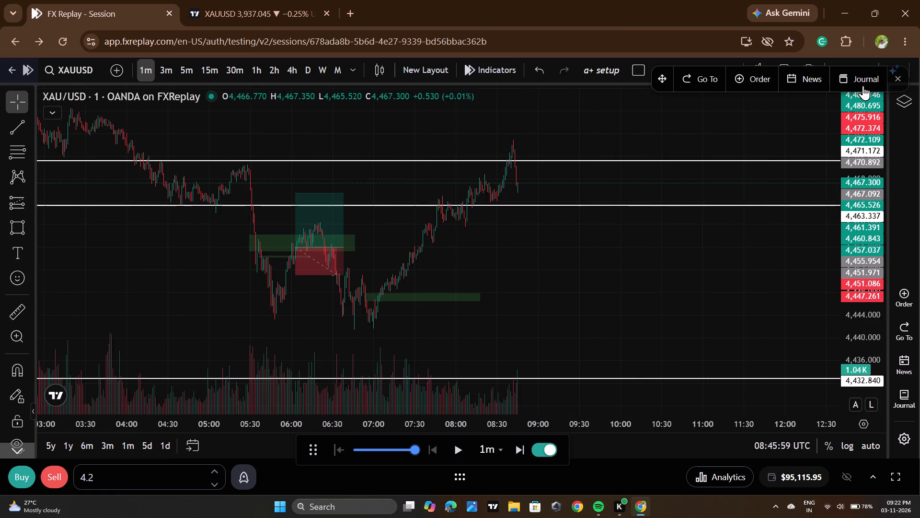
Close the floating toolbar with the Go To, Order, News and Journal shortcuts.
left_click(902, 75)
Move the 4,471.172 horizontal line down to about 4,470.702.
scroll(551, 161, "down", 2)
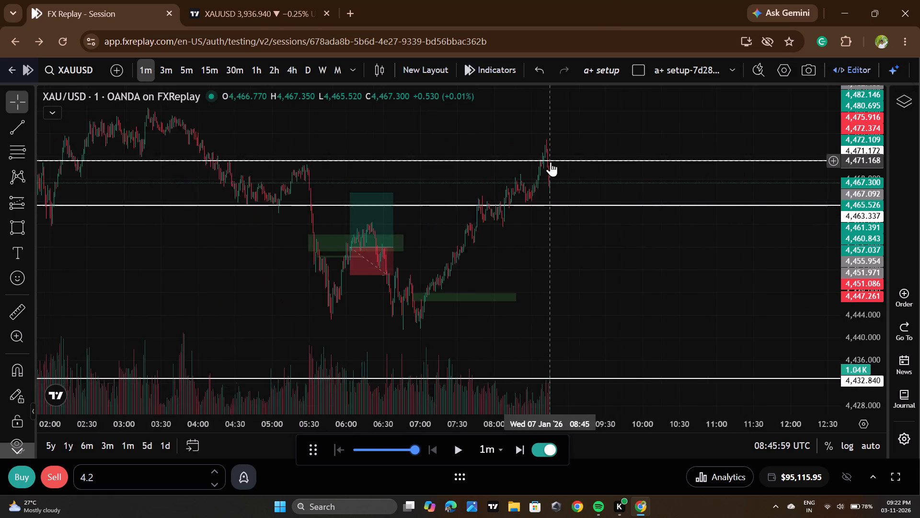
scroll(551, 162, "down", 1)
left_click_drag(666, 159, 666, 163)
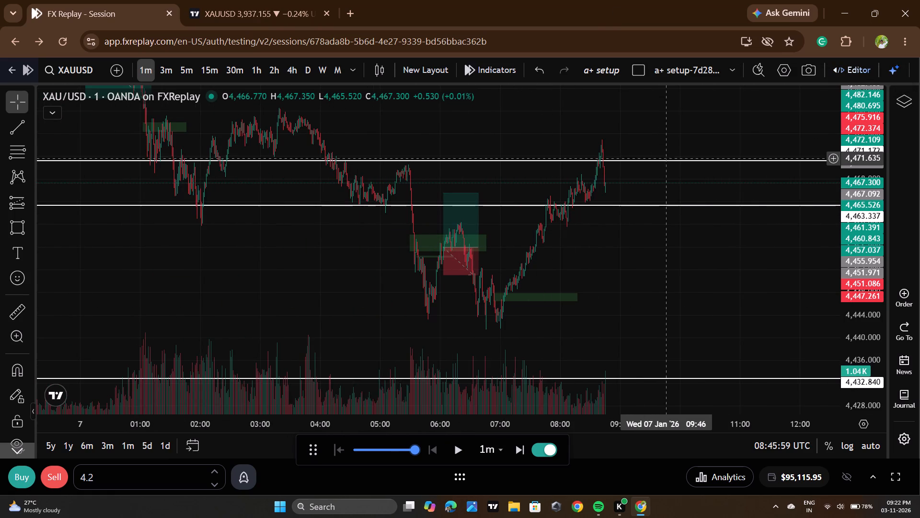
left_click_drag(666, 163, 666, 164)
left_click(666, 163)
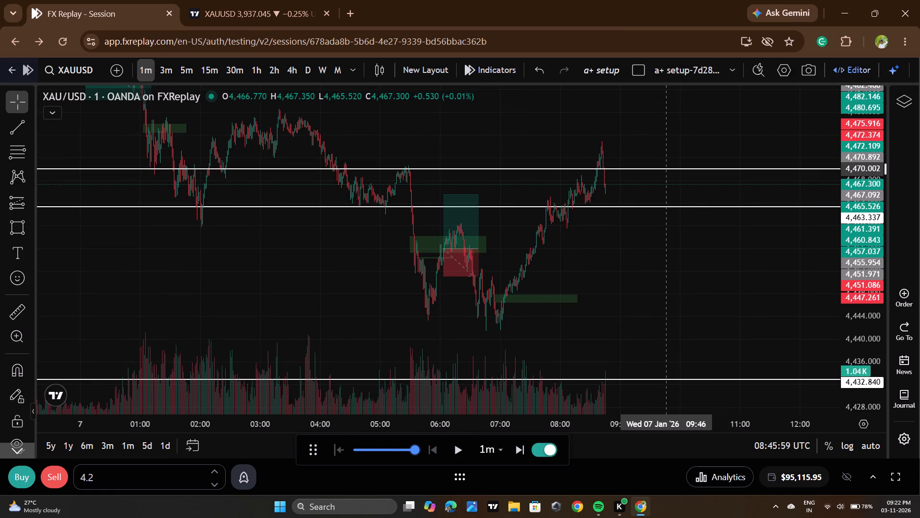
Delete the horizontal line at 4,463.337.
left_click(653, 204)
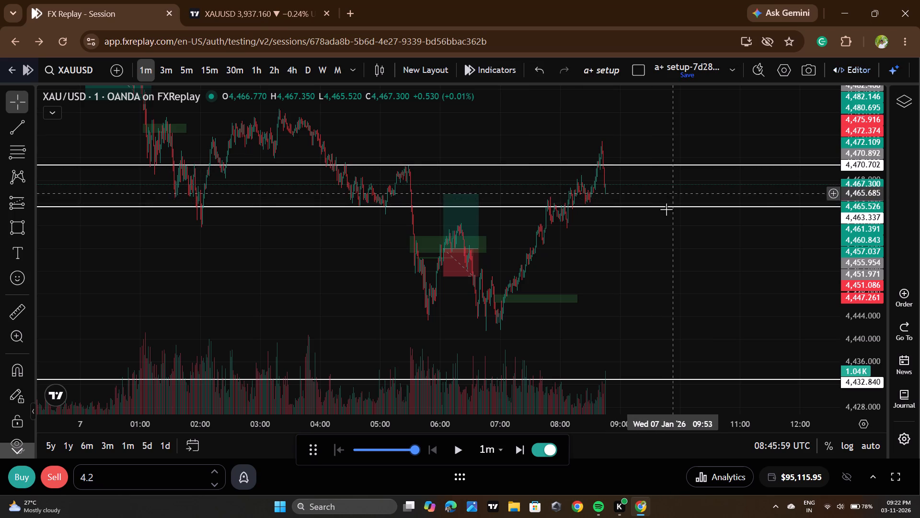
left_click(664, 208)
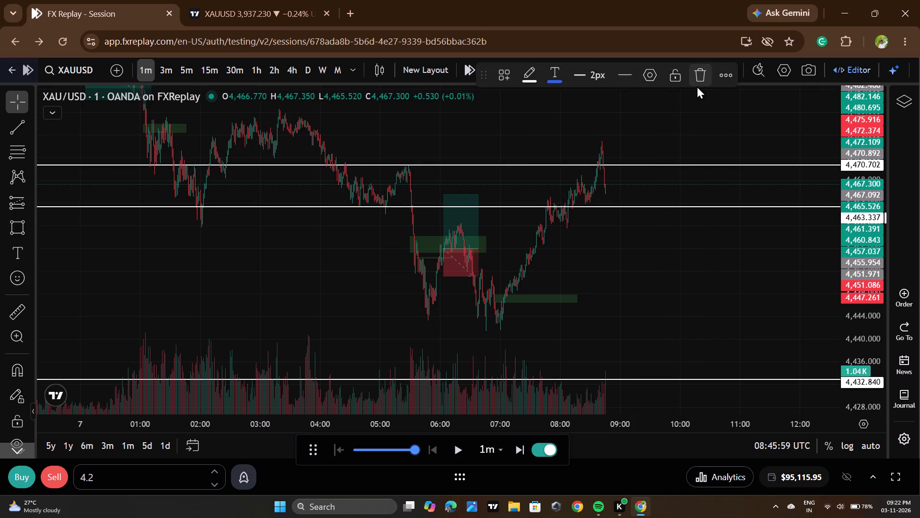
left_click(697, 86)
Draw a horizontal ray starting around 08:33 at about 4,470.151, just below the 4,470.702 line.
scroll(582, 219, "up", 9)
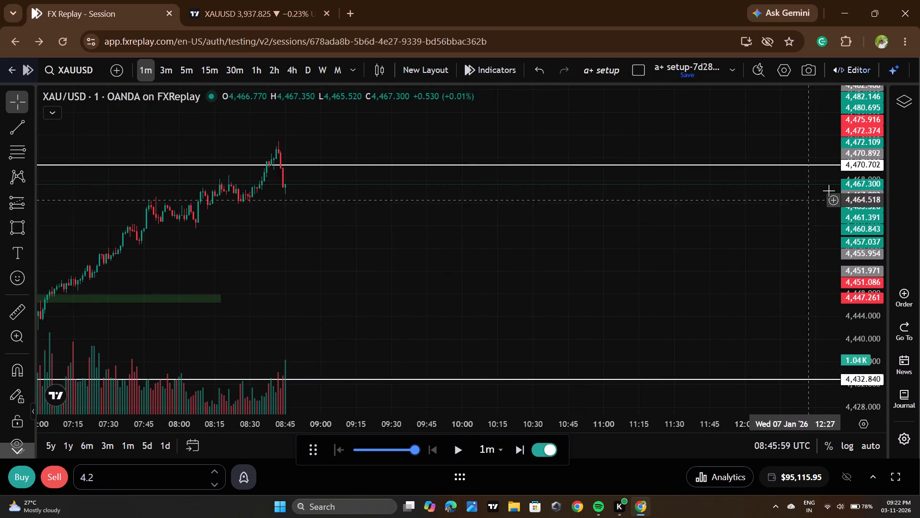
scroll(855, 187, "up", 20)
scroll(855, 187, "up", 3)
left_click_drag(508, 200, 534, 385)
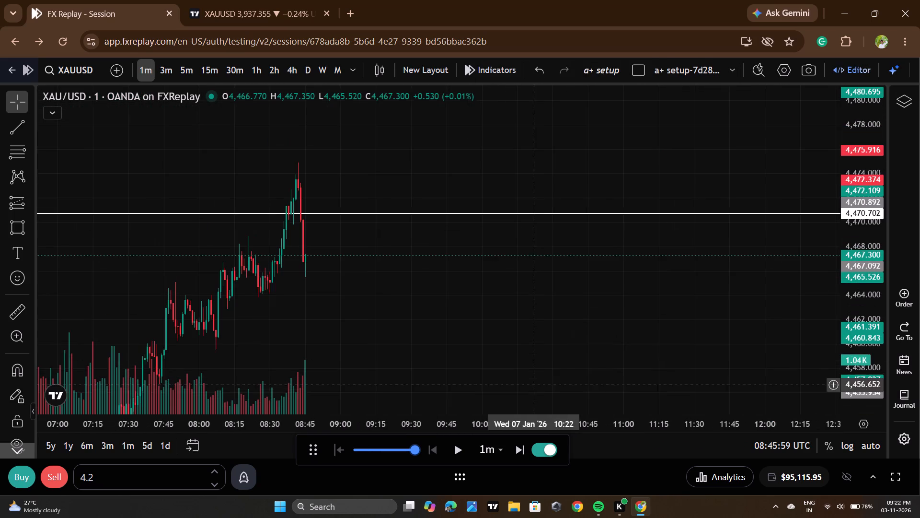
left_click_drag(534, 385, 533, 384)
scroll(333, 261, "up", 3)
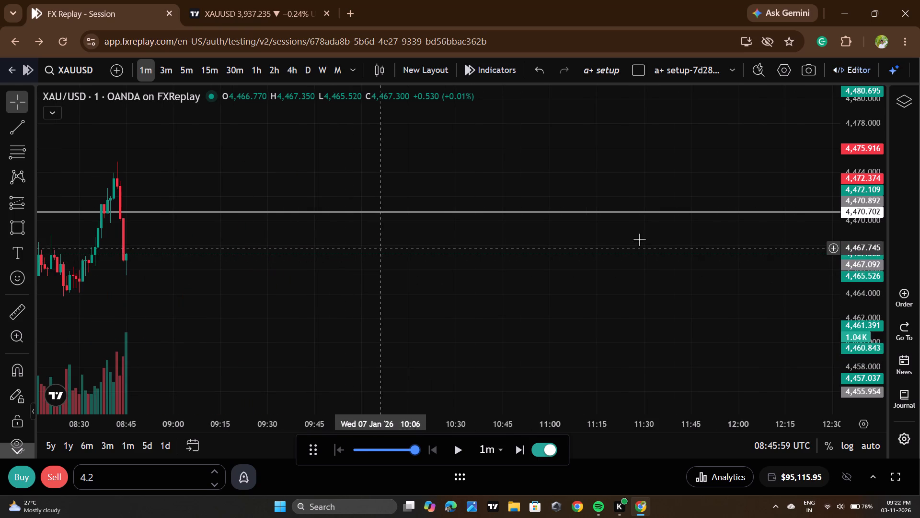
scroll(866, 240, "up", 16)
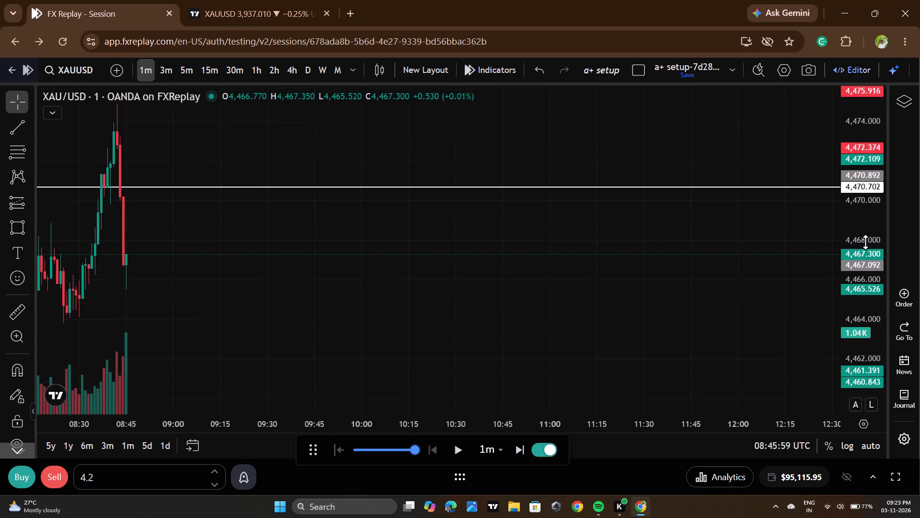
scroll(469, 246, "up", 2)
left_click_drag(303, 272, 552, 280)
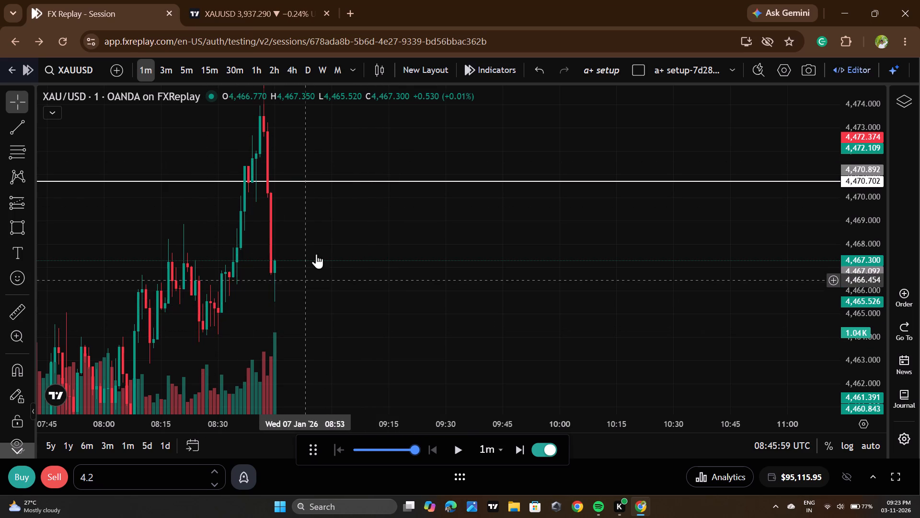
left_click_drag(435, 251, 438, 271)
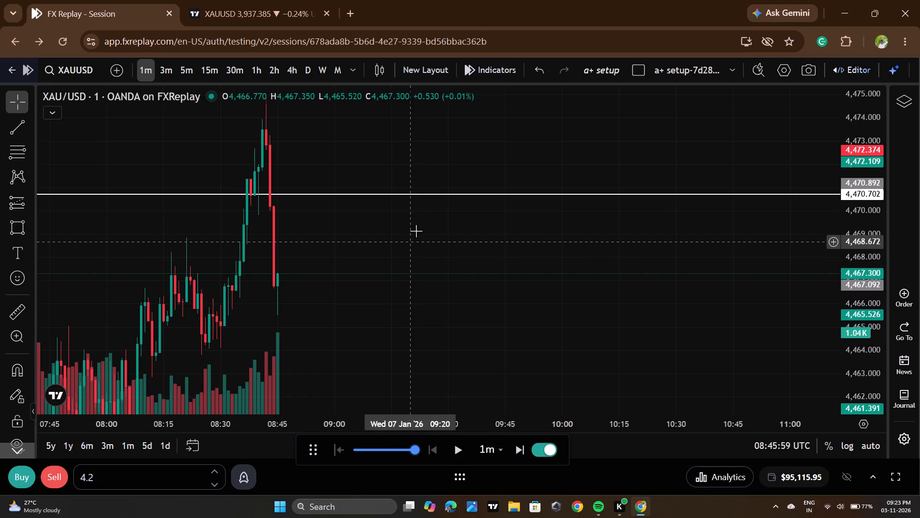
left_click(28, 126)
left_click(87, 255)
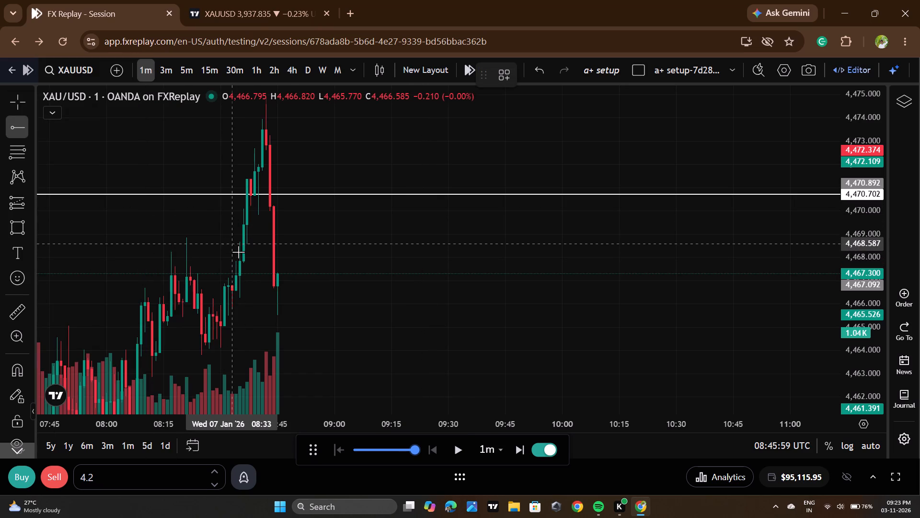
left_click(232, 208)
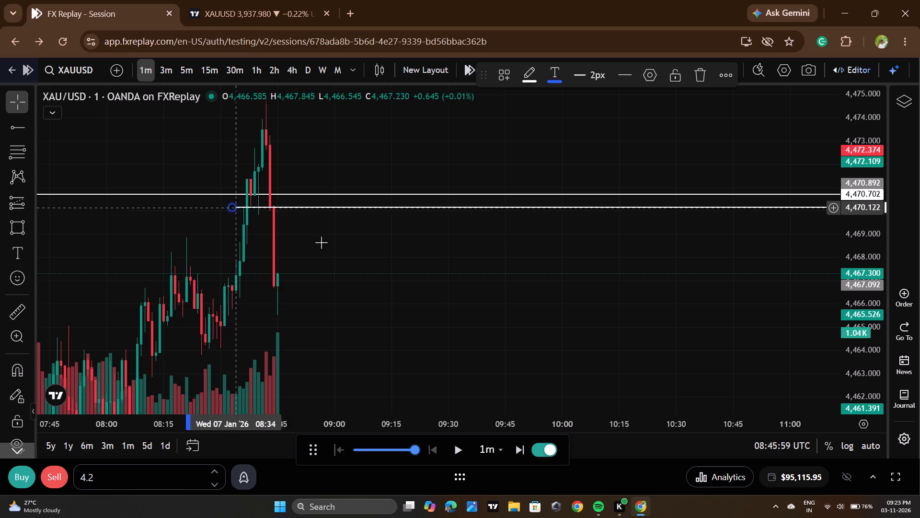
left_click(333, 247)
Run the replay briefly from 08:45 and pause it at 08:49.
double_click(456, 442)
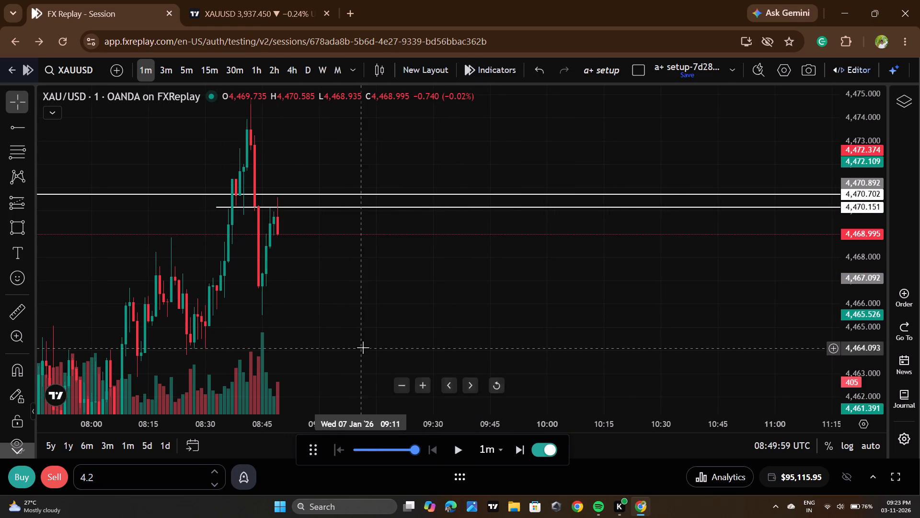
Slow the replay to 1x per second and advance it in short bursts from 08:49 to 08:53.
scroll(363, 347, "down", 1)
left_click(358, 448)
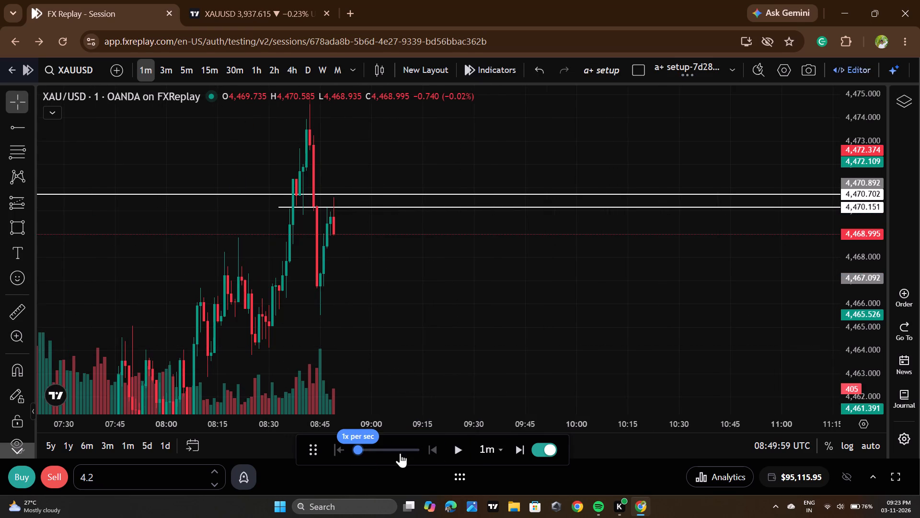
left_click(460, 452)
left_click(460, 452)
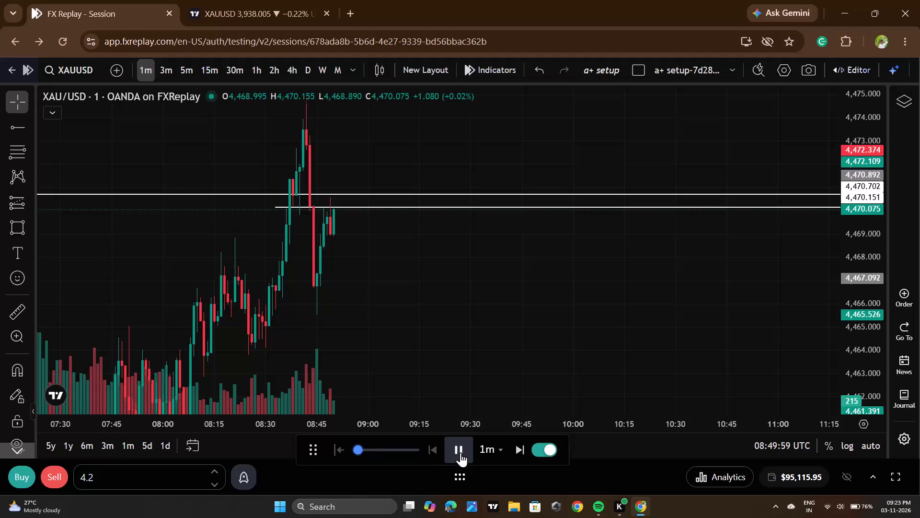
left_click(460, 452)
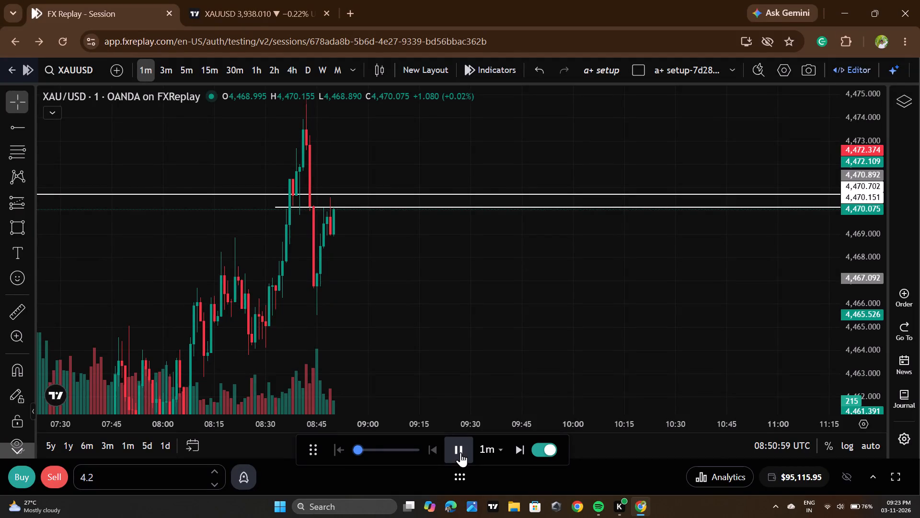
left_click(460, 452)
left_click(460, 452)
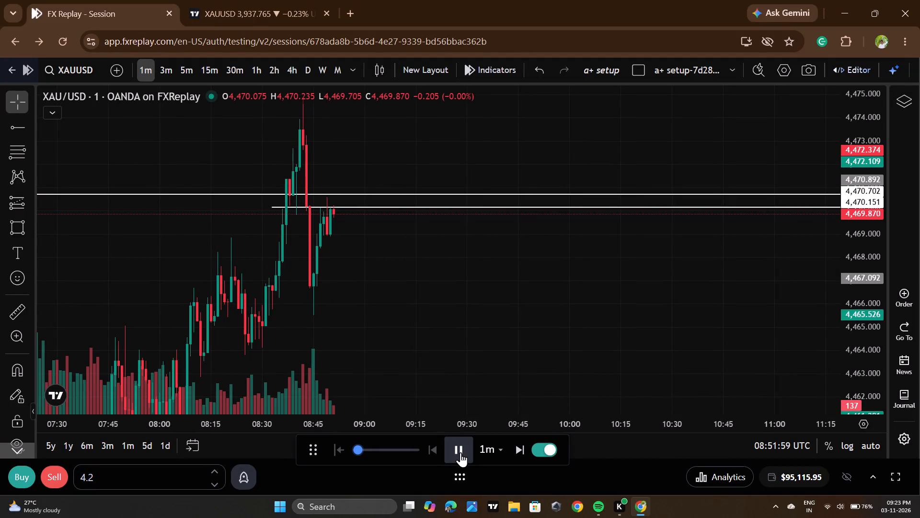
left_click(460, 452)
left_click(460, 452)
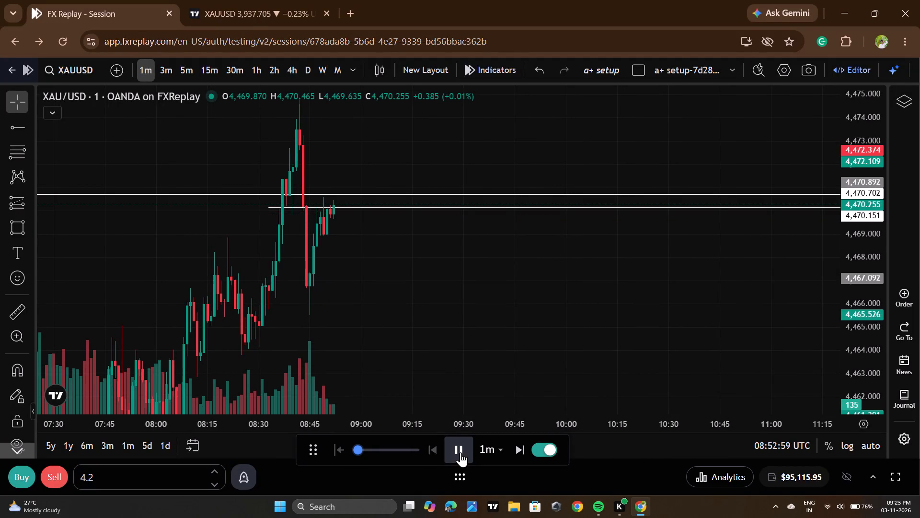
left_click(460, 452)
Sell 4.2 lots of XAUUSD at market and add a stop loss at about 4,473.450.
left_click(57, 468)
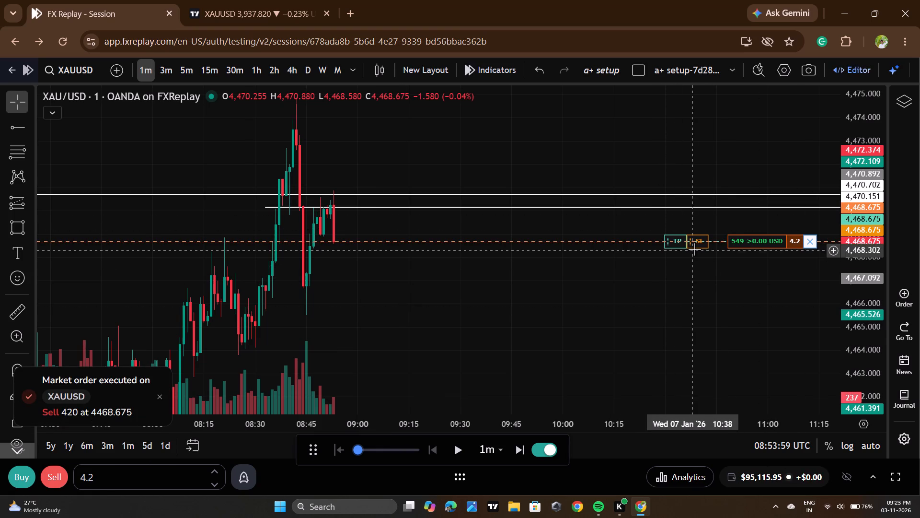
left_click(694, 249)
left_click_drag(700, 247, 701, 236)
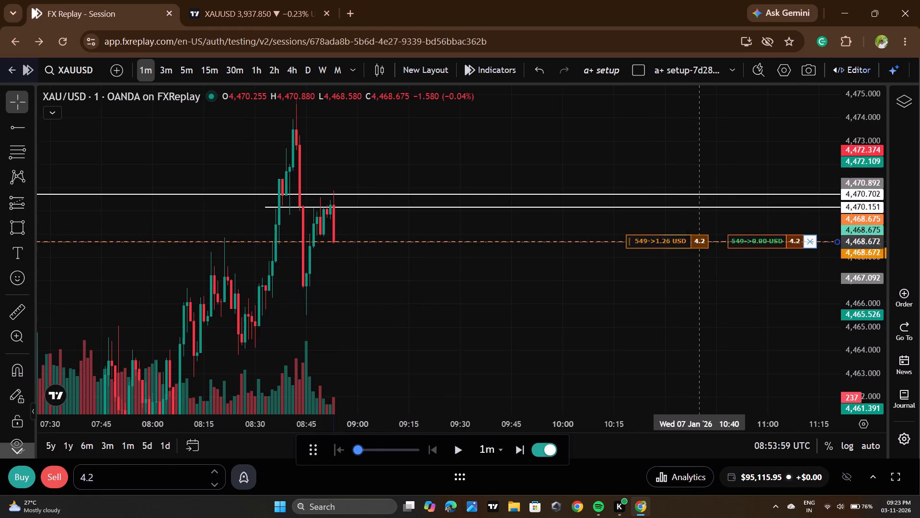
left_click_drag(701, 236, 715, 141)
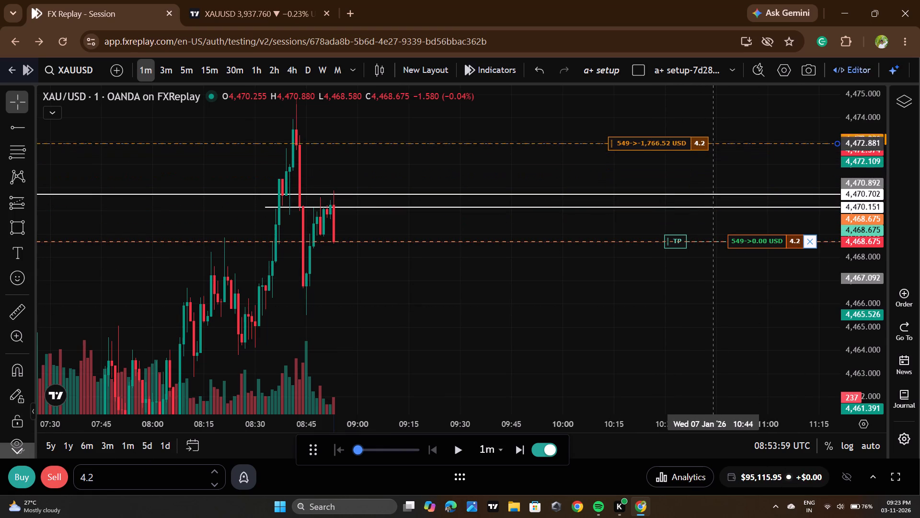
left_click_drag(715, 141, 718, 130)
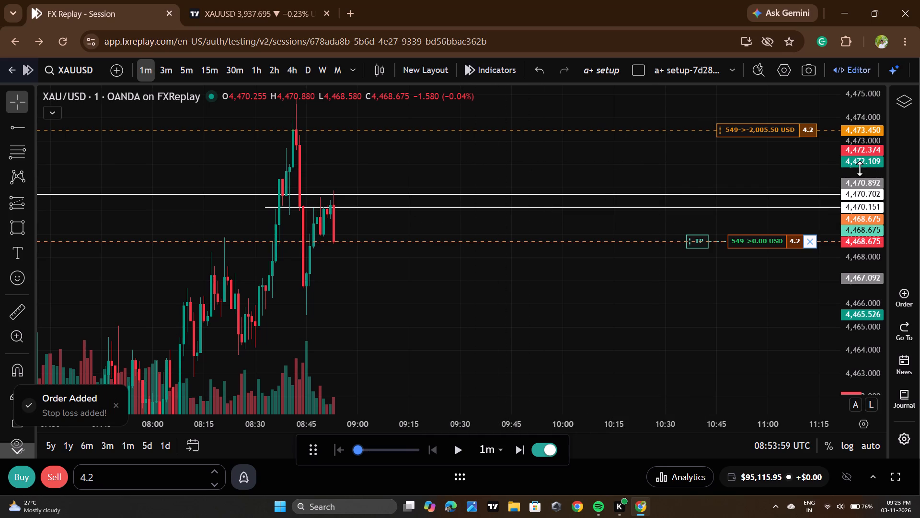
Draw a short position at the latest candle with entry about 4,468.754, stop about 4,473.433 and target about 4,459.458.
scroll(861, 175, "down", 3)
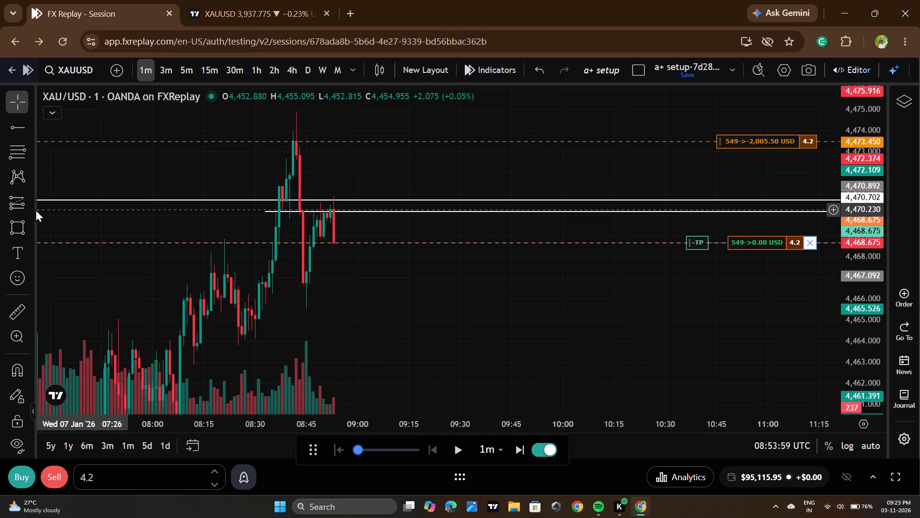
left_click(32, 209)
left_click(88, 162)
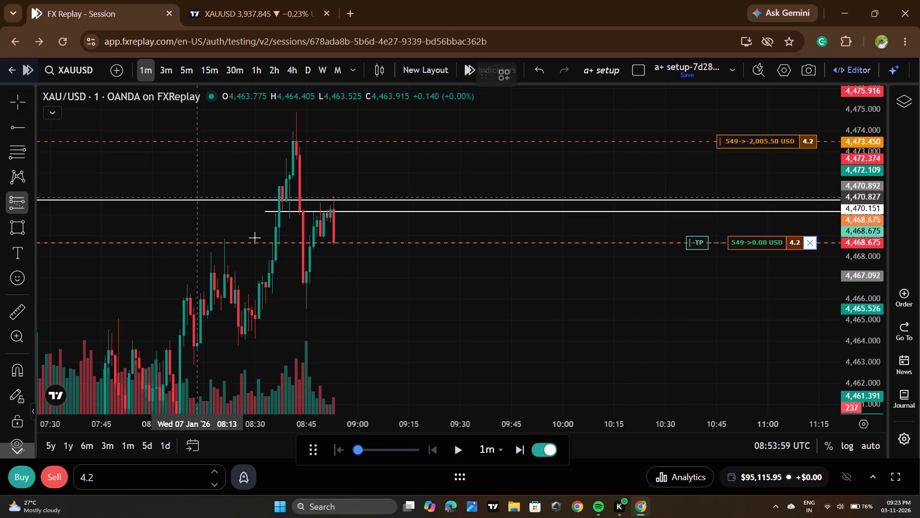
left_click(332, 241)
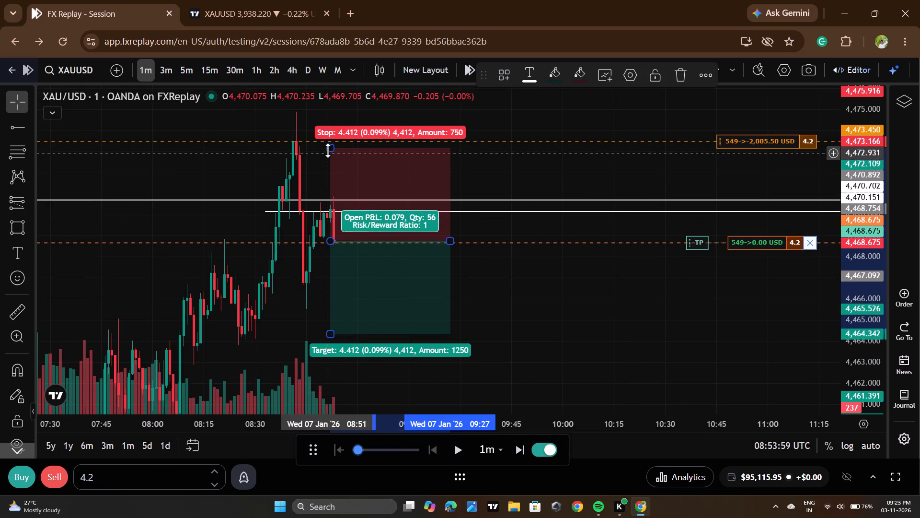
left_click_drag(328, 150, 332, 143)
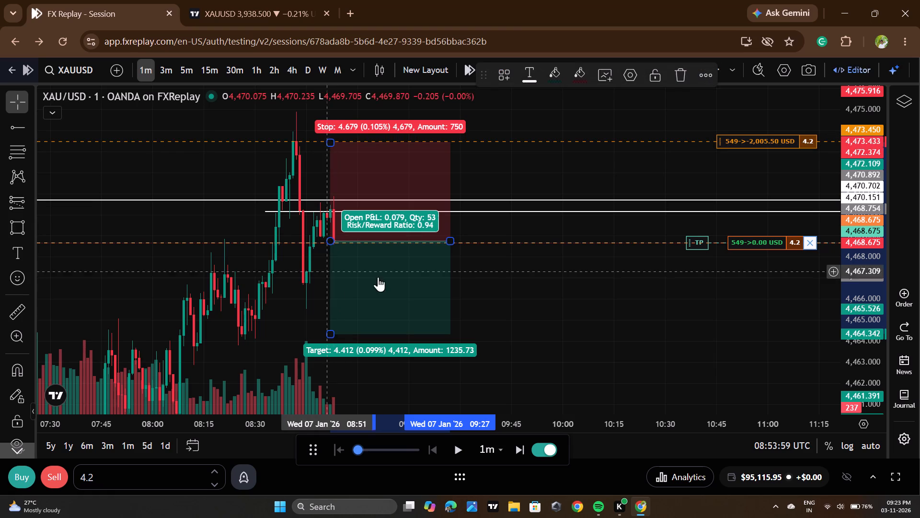
scroll(434, 284, "down", 3)
left_click_drag(662, 345, 629, 228)
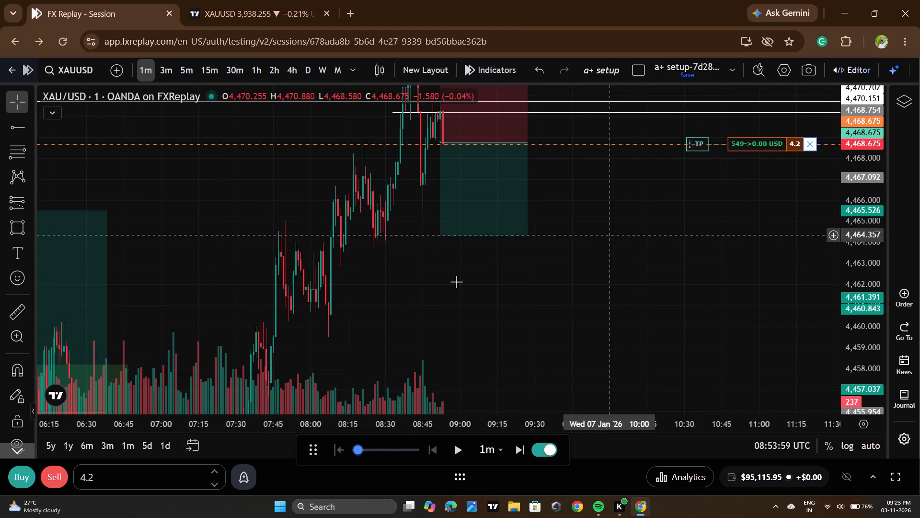
left_click_drag(437, 235, 436, 276)
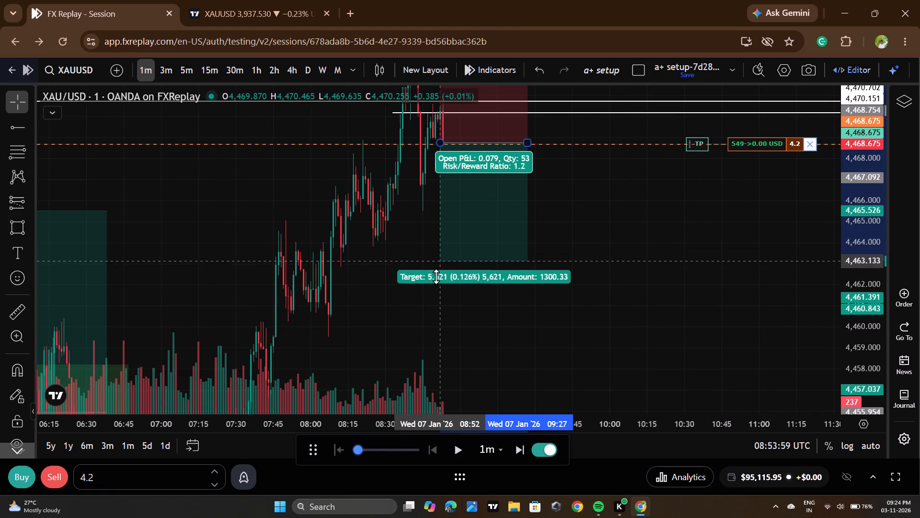
left_click_drag(436, 276, 430, 339)
left_click(554, 276)
Add a take profit at about 4,459.082 to the sell trade and align the short position drawing's target at about 4,459.113.
left_click_drag(694, 147, 696, 212)
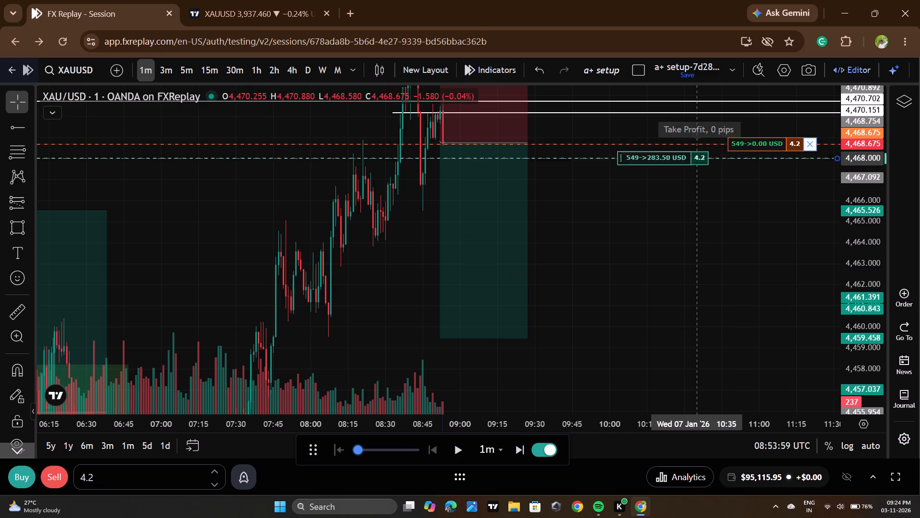
left_click_drag(696, 212, 694, 339)
left_click_drag(736, 231, 736, 294)
left_click_drag(738, 310, 725, 223)
left_click_drag(431, 327, 430, 335)
left_click_drag(768, 331, 768, 338)
left_click(430, 334)
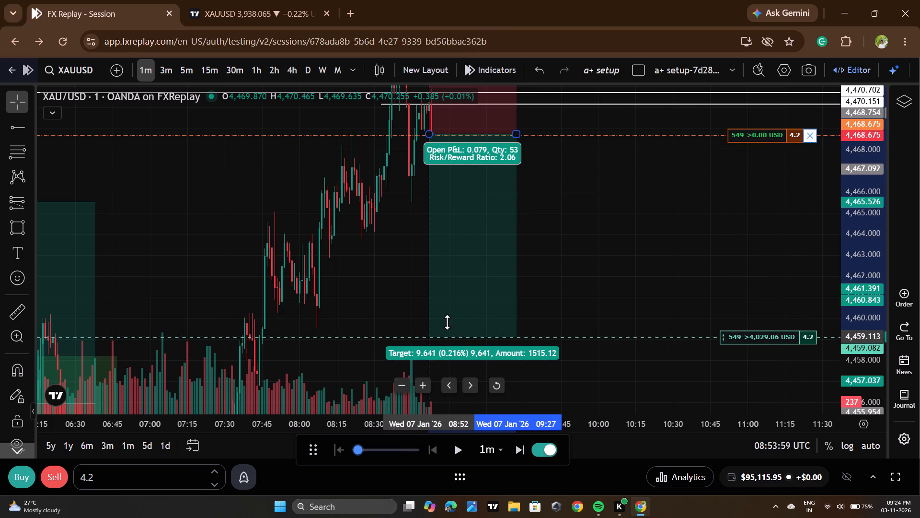
left_click(630, 234)
left_click_drag(630, 234, 638, 281)
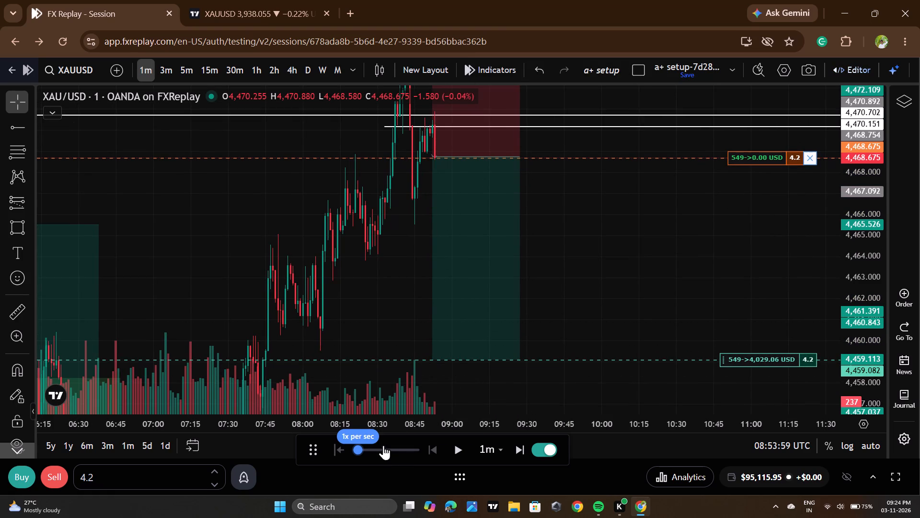
Raise the replay speed to 10x per second and run the replay in bursts from 08:53 to 09:08.
left_click(384, 443)
left_click(391, 447)
left_click(453, 451)
double_click(456, 449)
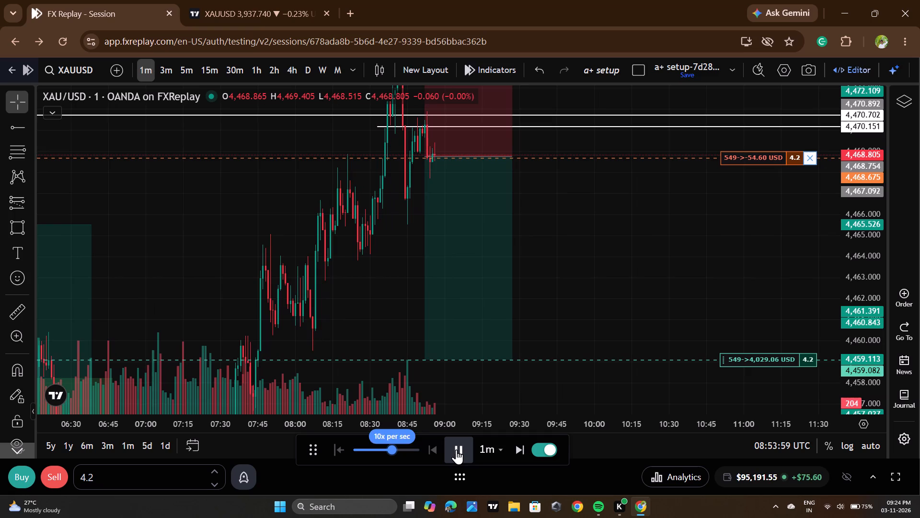
left_click(456, 449)
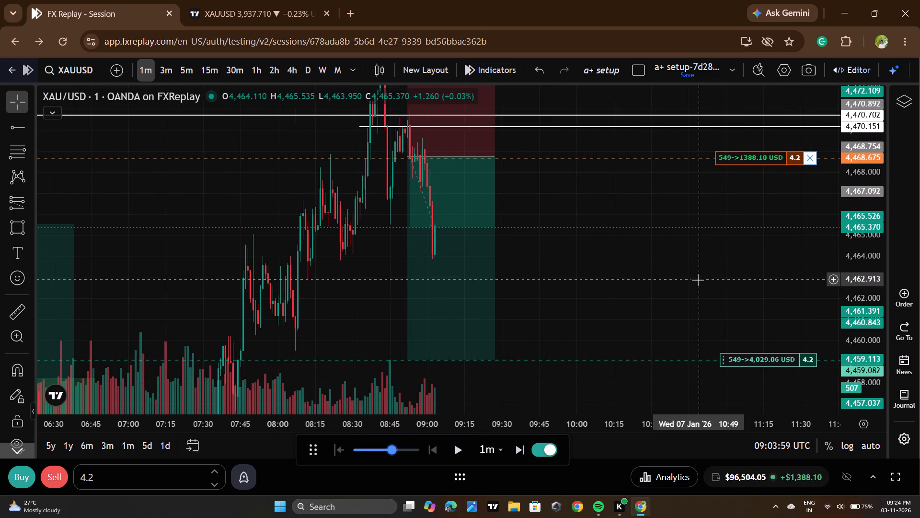
left_click_drag(698, 280, 701, 374)
scroll(865, 277, "down", 6)
left_click(450, 448)
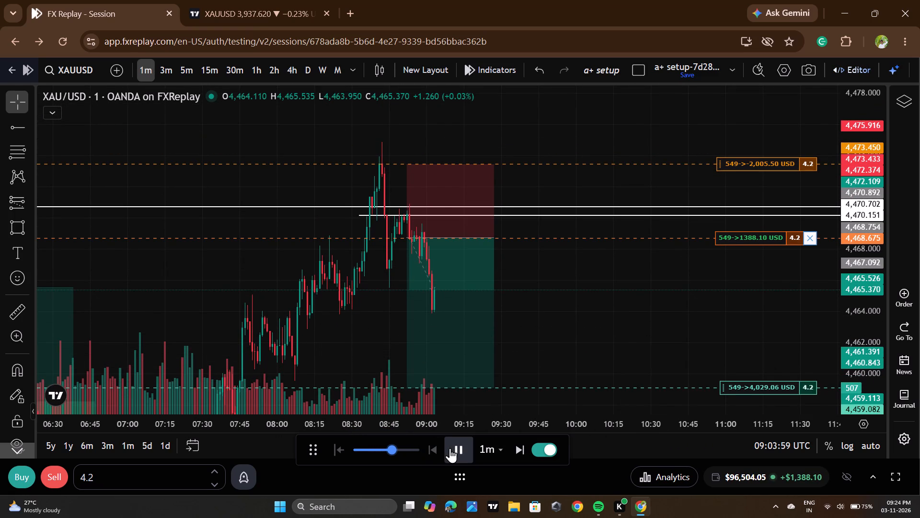
left_click(450, 448)
Move the sell trade's stop loss to about 4,468.557, just below the entry price.
left_click_drag(762, 164, 772, 204)
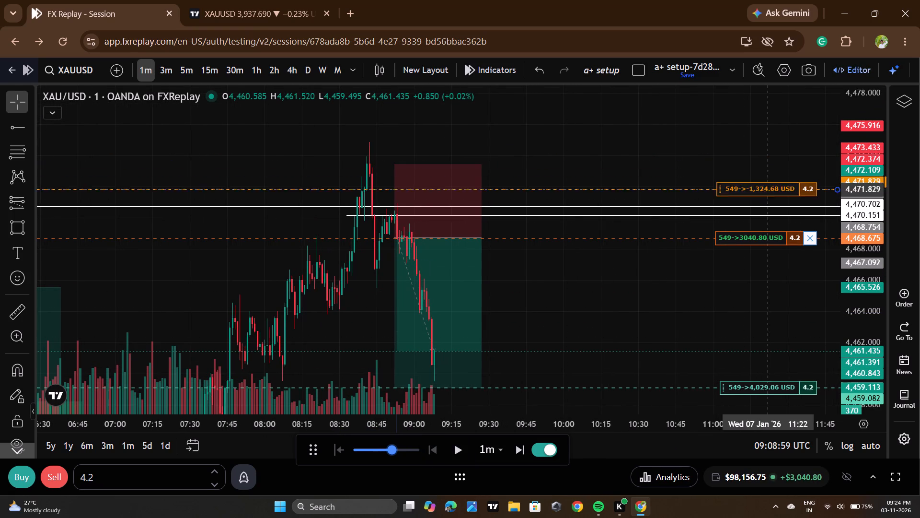
left_click_drag(772, 204, 772, 240)
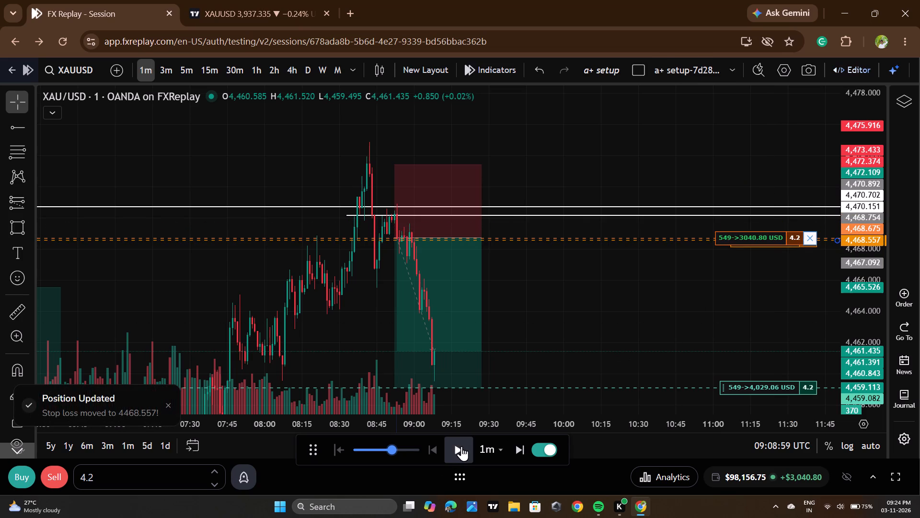
Run the replay in bursts from 09:08 and pause it at 09:34.
double_click(461, 446)
double_click(462, 447)
left_click(462, 447)
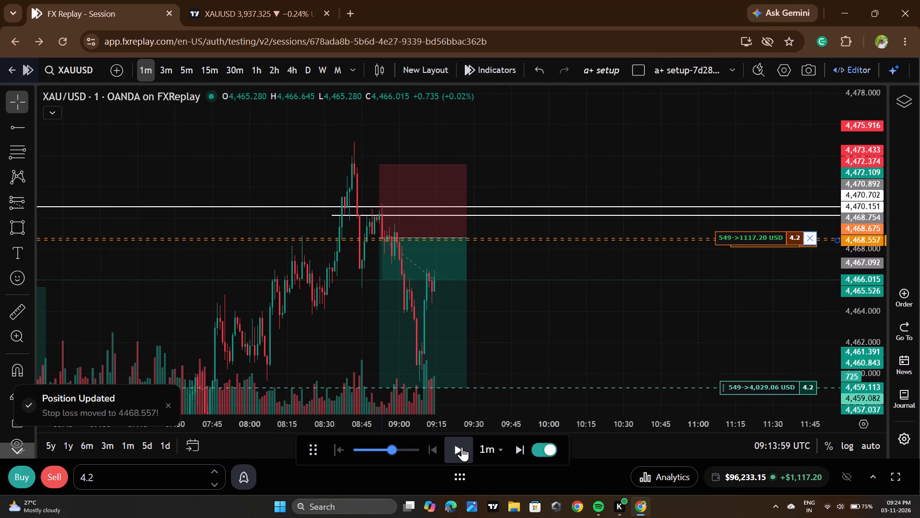
left_click(462, 447)
left_click(462, 447)
double_click(462, 447)
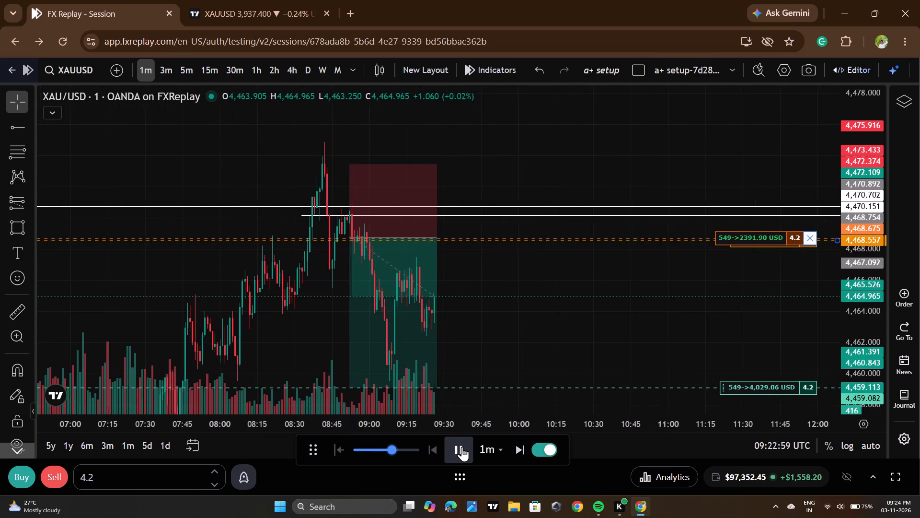
left_click(462, 447)
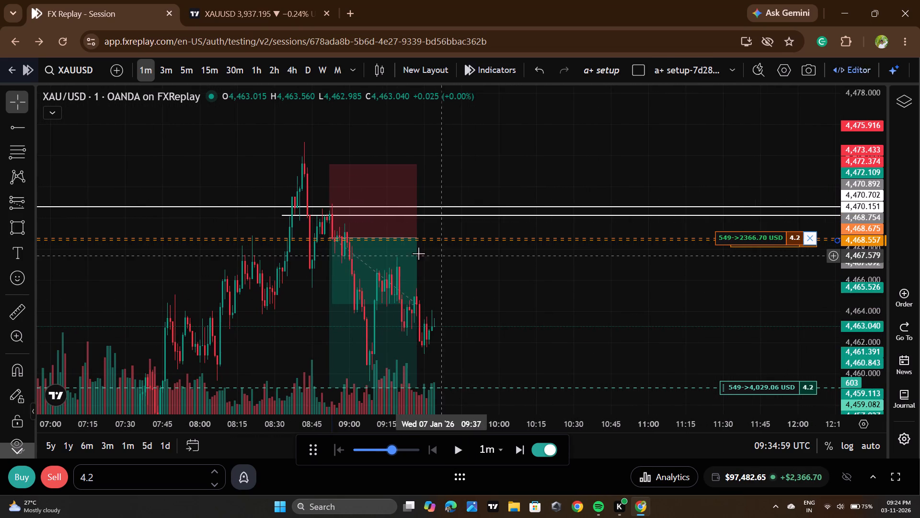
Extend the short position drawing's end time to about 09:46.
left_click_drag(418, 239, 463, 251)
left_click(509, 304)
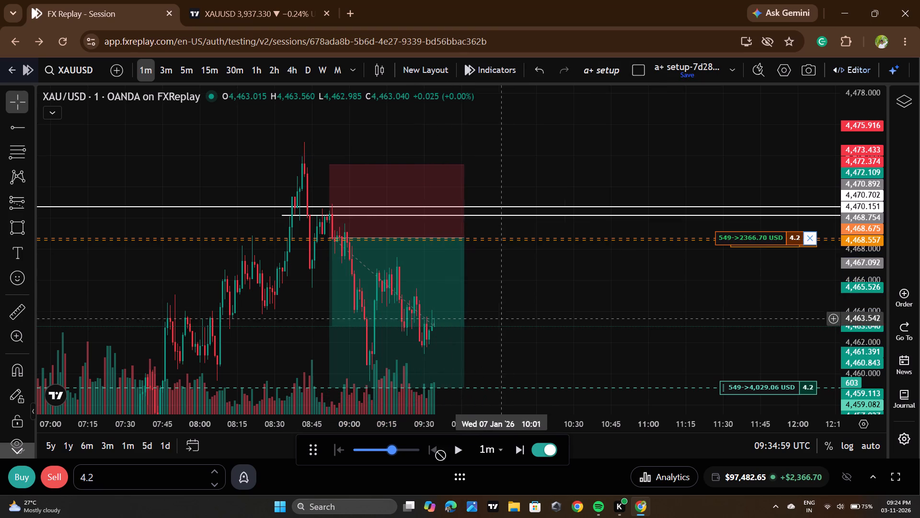
Run the replay from 09:34 until the sell trade closes, pausing at 10:32.
left_click(461, 444)
double_click(461, 444)
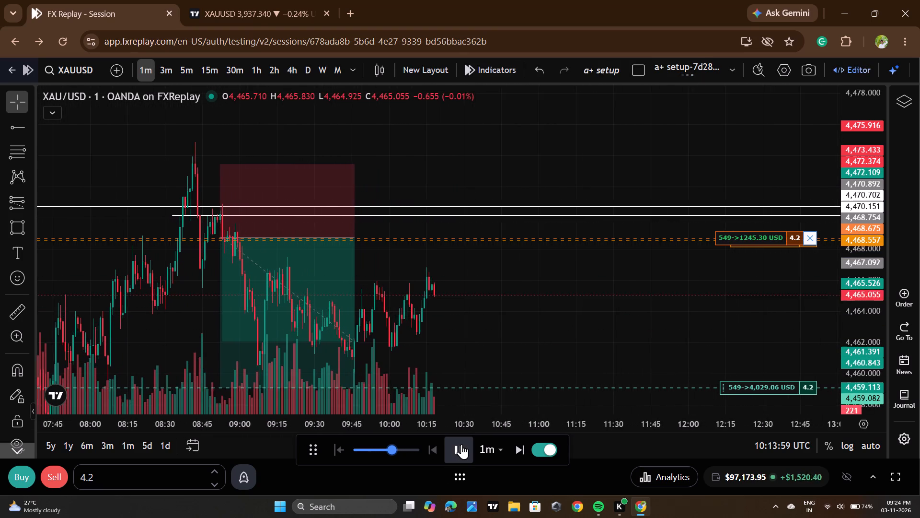
left_click(461, 444)
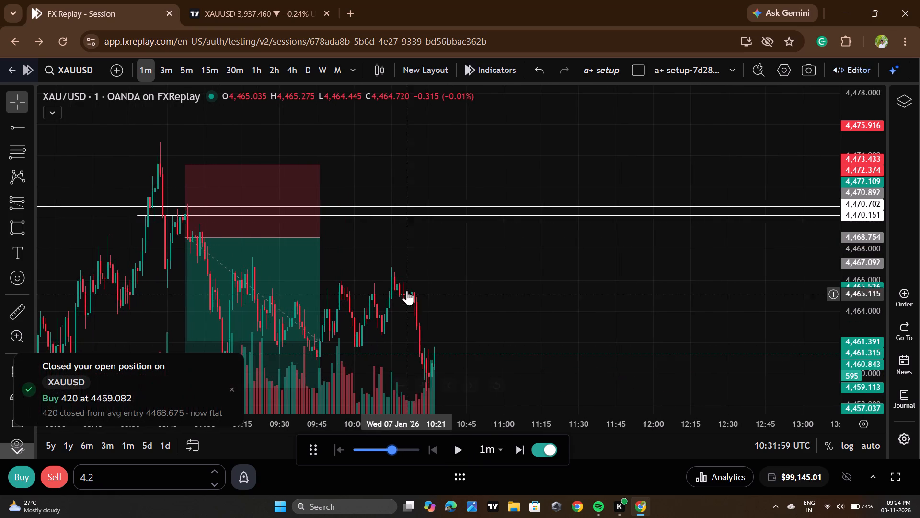
Extend the short position drawing's end time to about 10:47, past the latest candle.
scroll(407, 292, "down", 3)
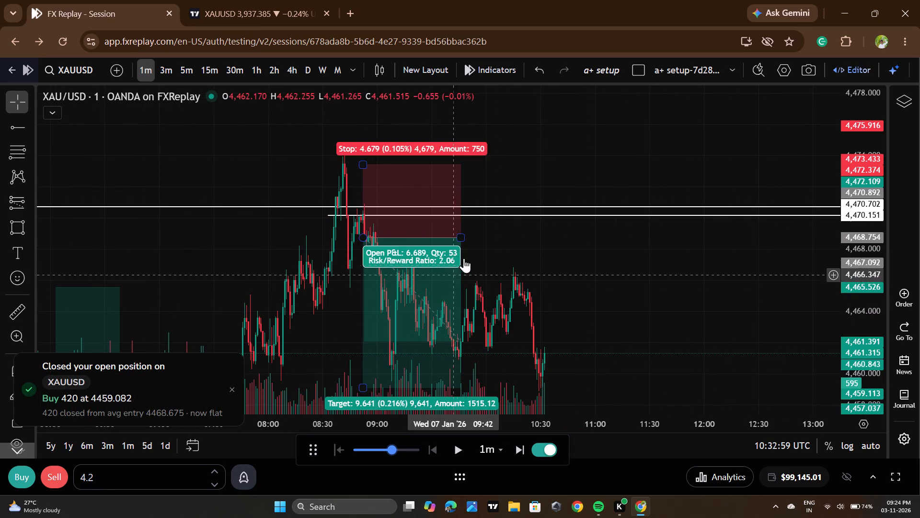
left_click_drag(460, 237, 571, 236)
left_click(697, 304)
Review the closed short trade against the earlier price action around the 4,470.702 and 4,470.151 lines.
left_click_drag(688, 315, 698, 254)
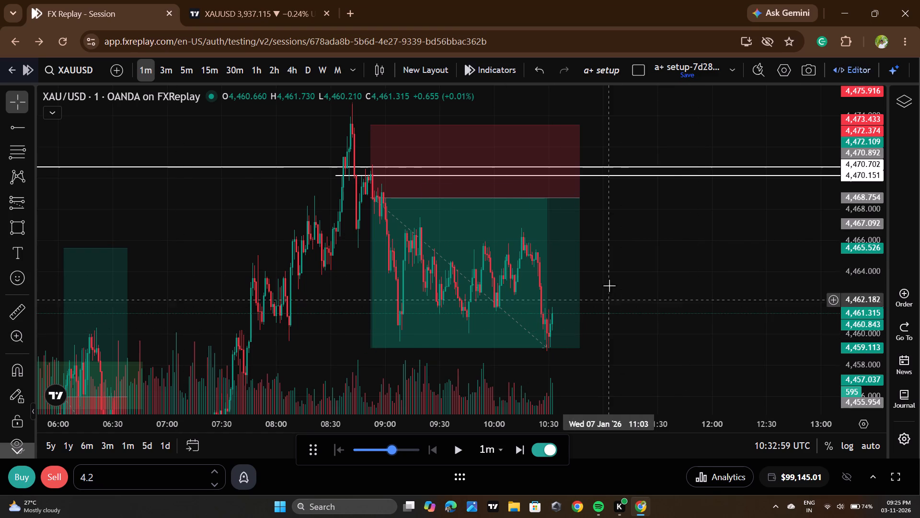
scroll(609, 285, "down", 1)
scroll(367, 249, "down", 4)
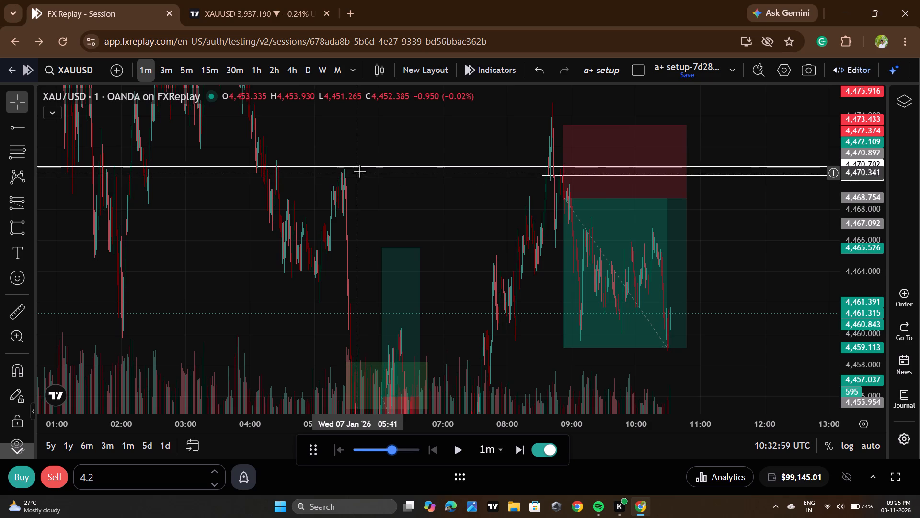
scroll(683, 226, "up", 8)
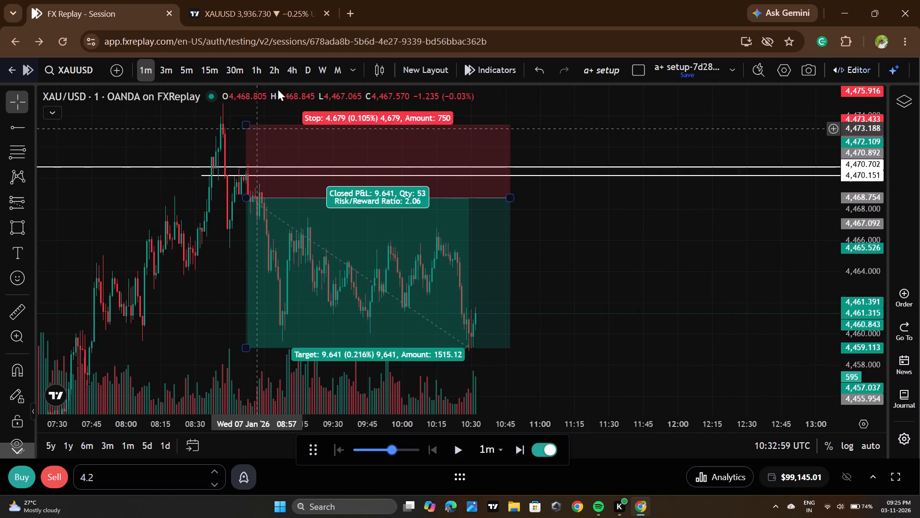
scroll(616, 198, "down", 3)
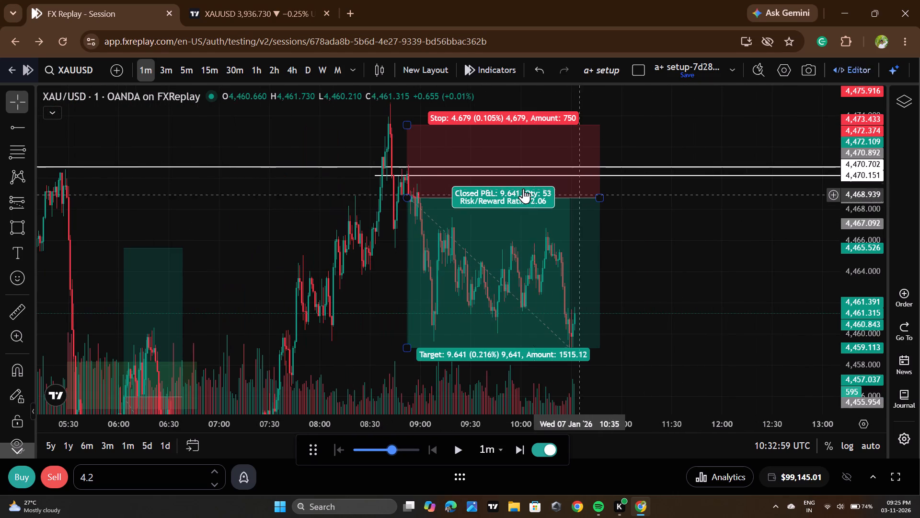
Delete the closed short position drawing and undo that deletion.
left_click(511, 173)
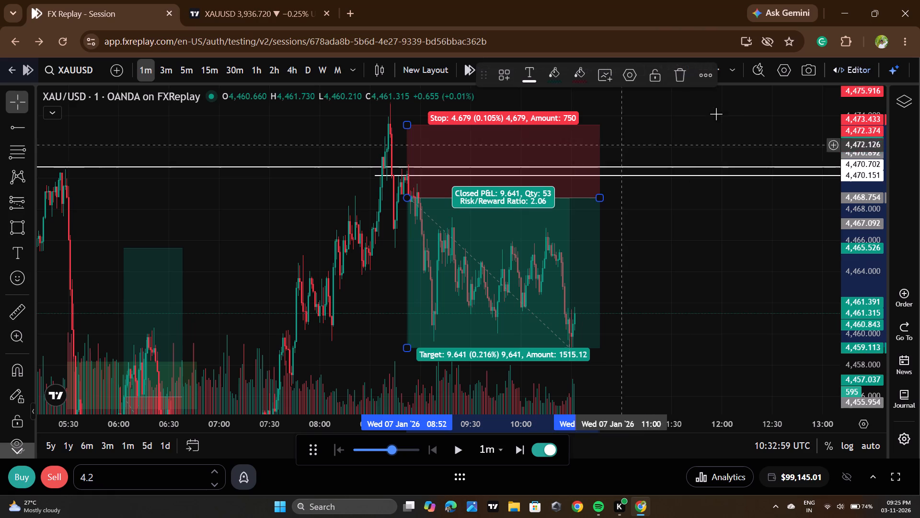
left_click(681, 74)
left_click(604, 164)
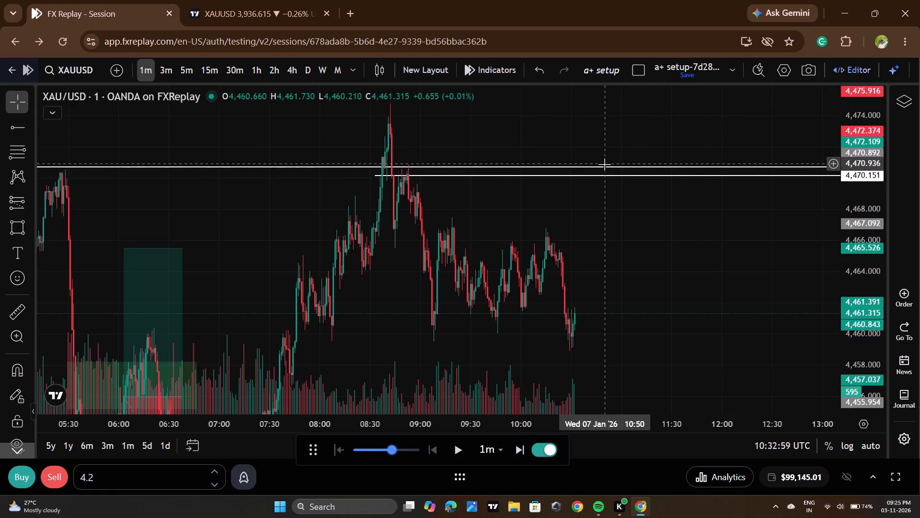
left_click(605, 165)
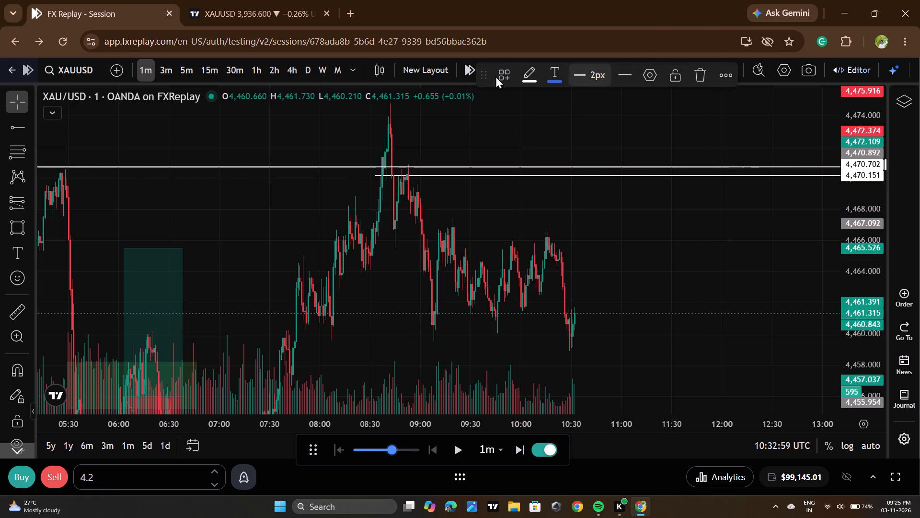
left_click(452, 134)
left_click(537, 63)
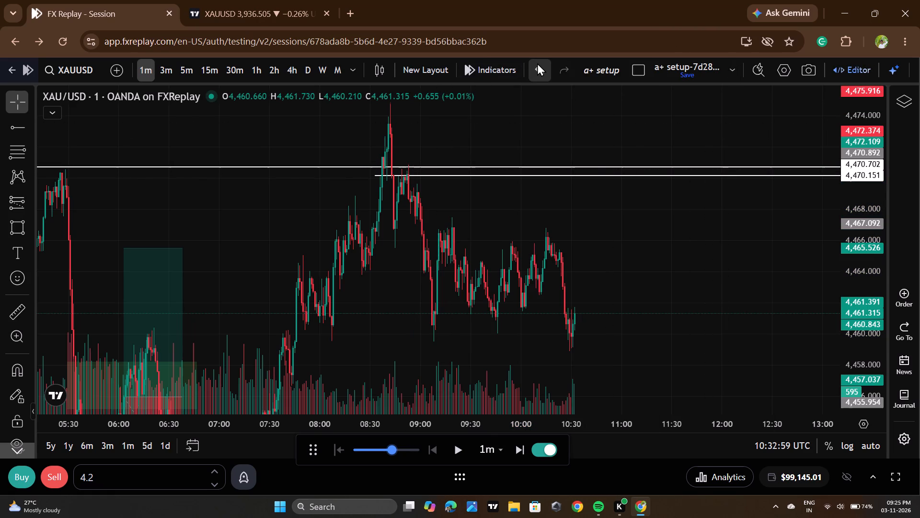
Delete the white ray at 4,470.151 and the white horizontal line at 4,470.702.
left_click(710, 175)
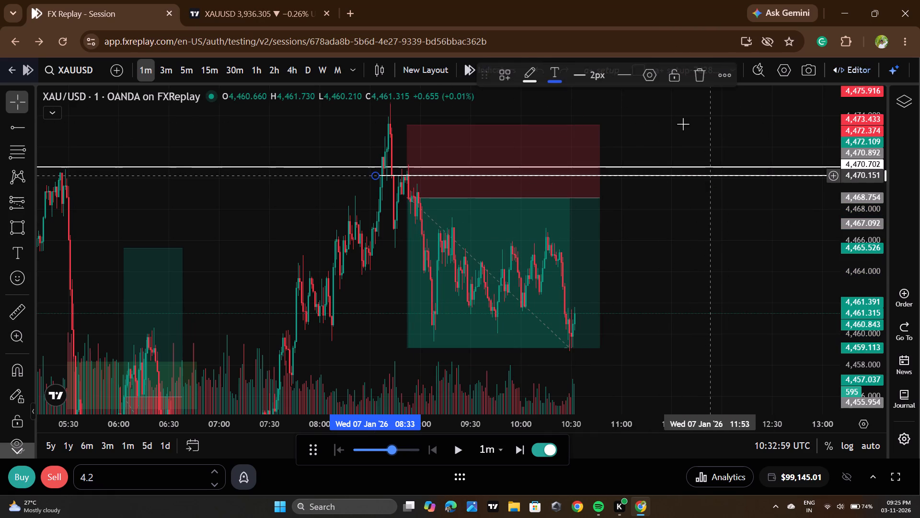
left_click(697, 74)
left_click(714, 168)
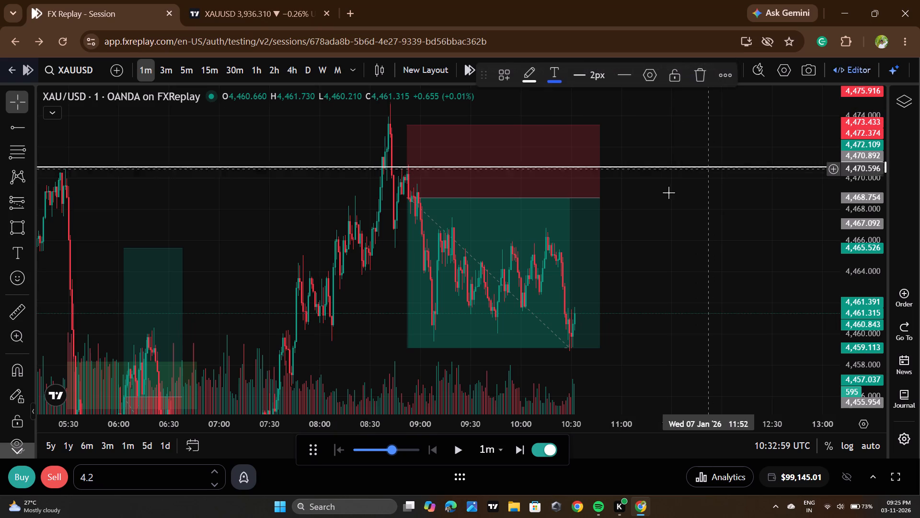
left_click(701, 76)
Run the replay from 10:32 and pause it at 11:33.
scroll(675, 245, "down", 4)
left_click_drag(708, 271, 692, 190)
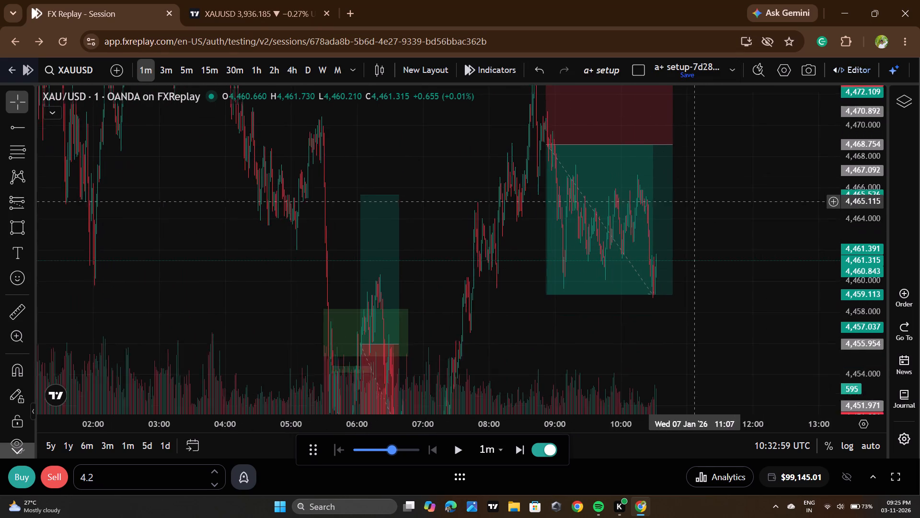
left_click_drag(692, 190, 692, 189)
scroll(865, 176, "down", 19)
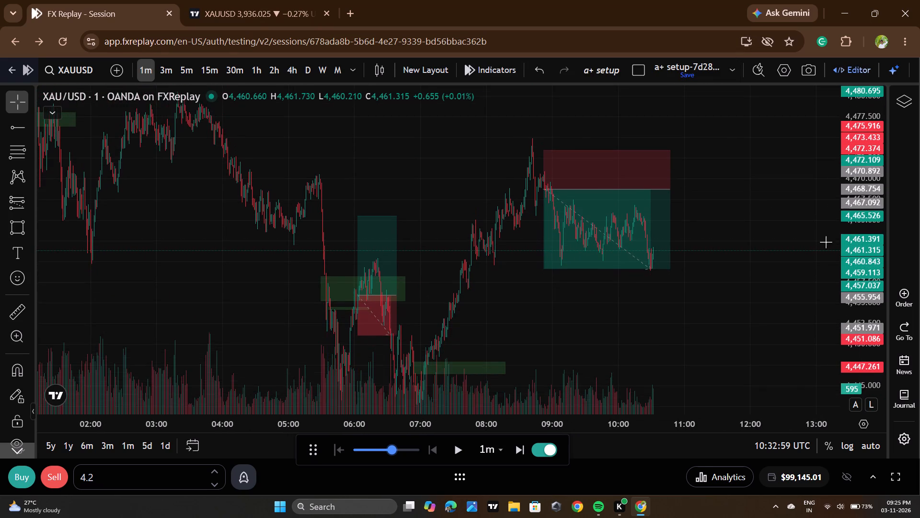
scroll(656, 308, "down", 3)
left_click_drag(669, 317, 620, 202)
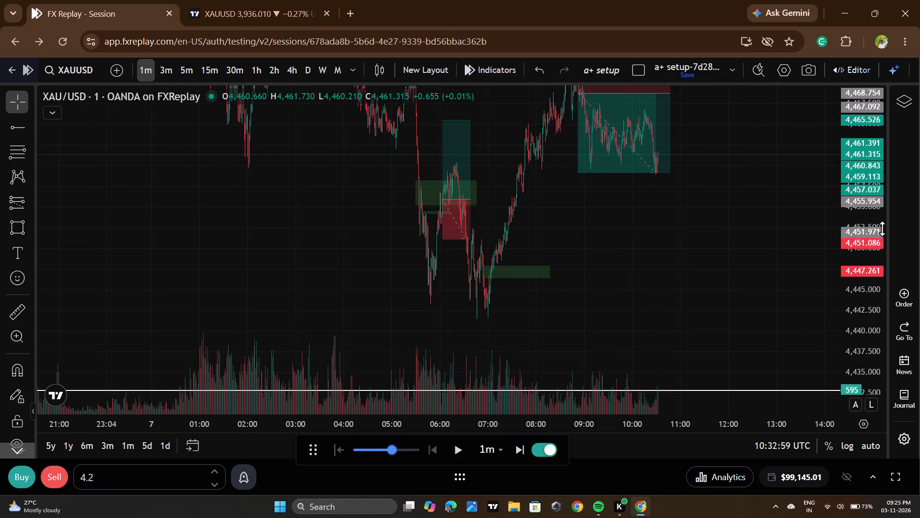
scroll(864, 219, "down", 3)
scroll(652, 258, "up", 3)
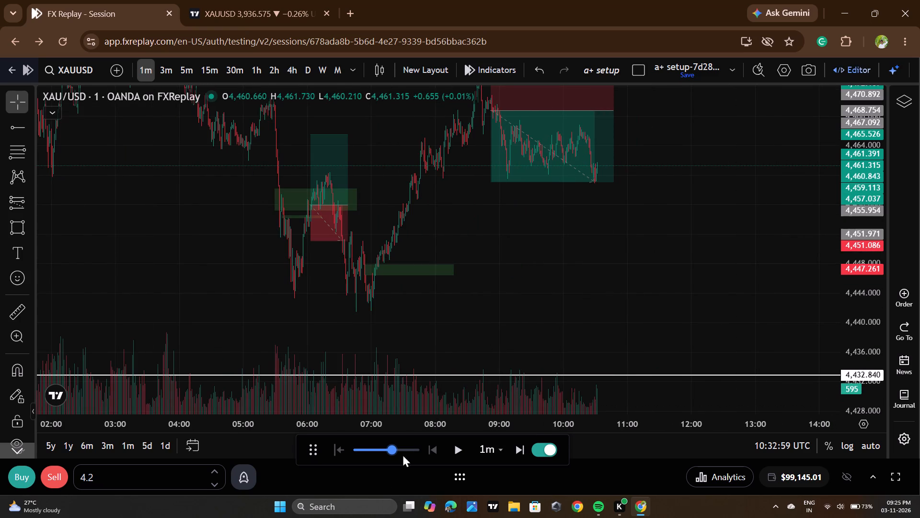
left_click(459, 447)
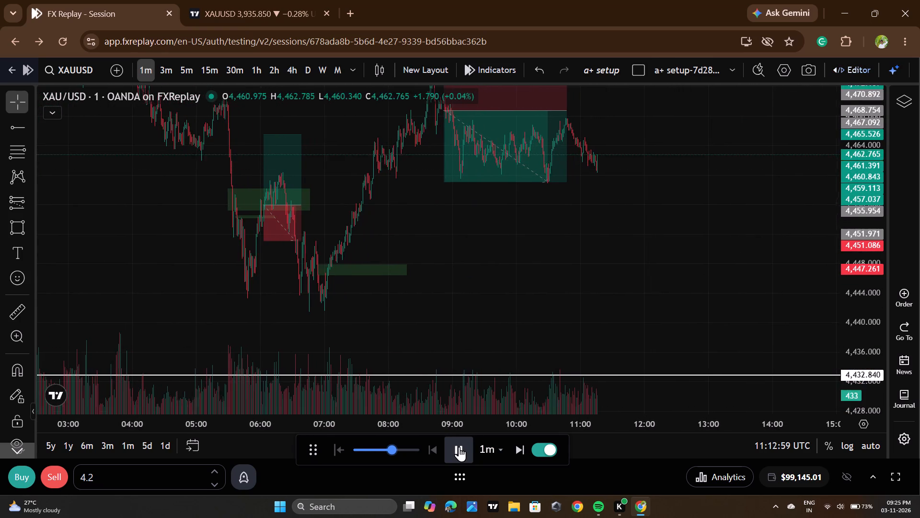
left_click(459, 447)
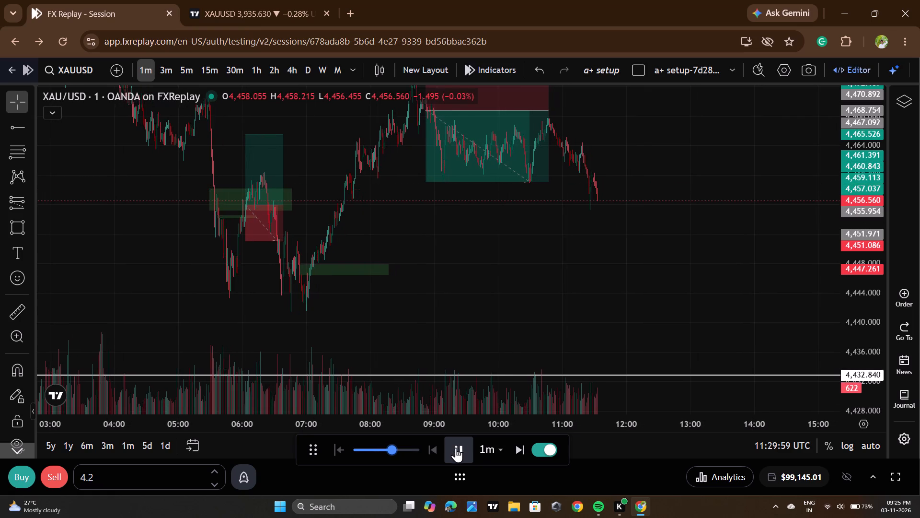
Adjust the closed short position drawing's end time to about 10:34, just past the trade's exit.
scroll(511, 244, "down", 2)
left_click_drag(572, 294, 480, 360)
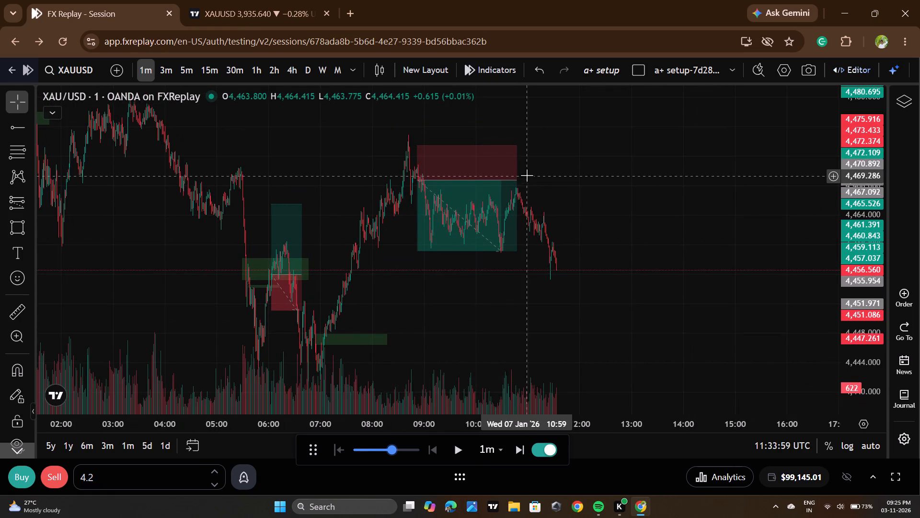
left_click_drag(518, 183, 568, 183)
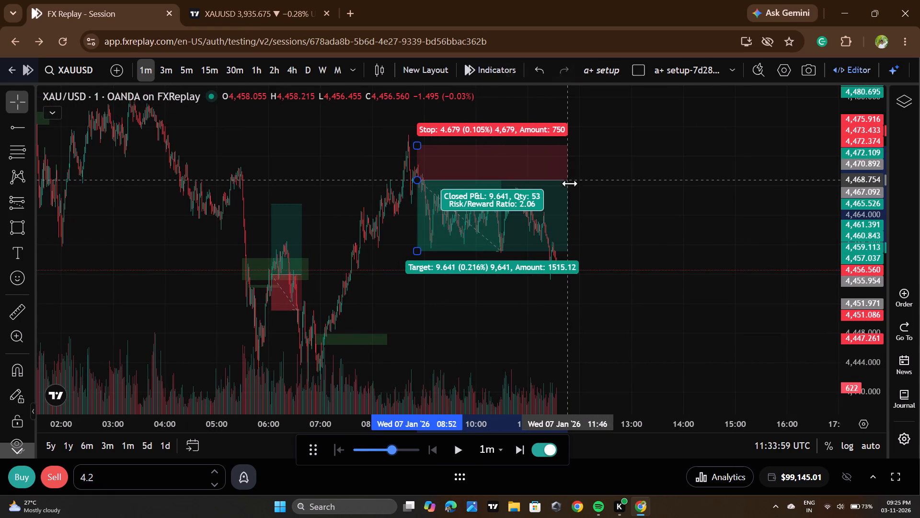
left_click(629, 248)
left_click_drag(565, 178, 505, 184)
left_click(596, 331)
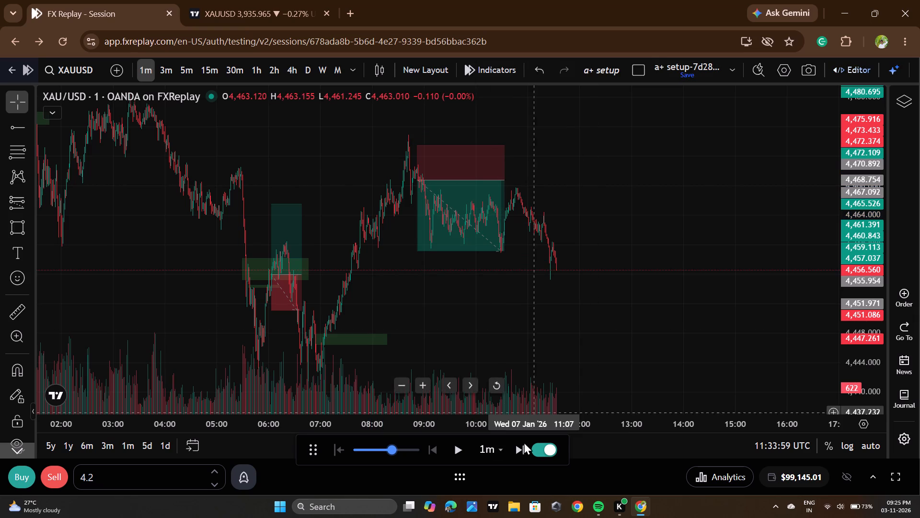
Run the replay from 11:33 and pause it at 11:53.
left_click(462, 445)
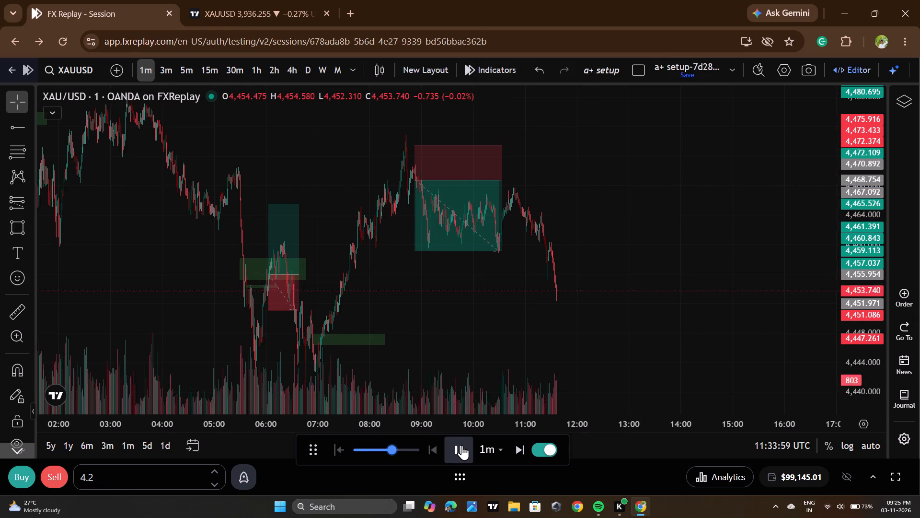
left_click(462, 445)
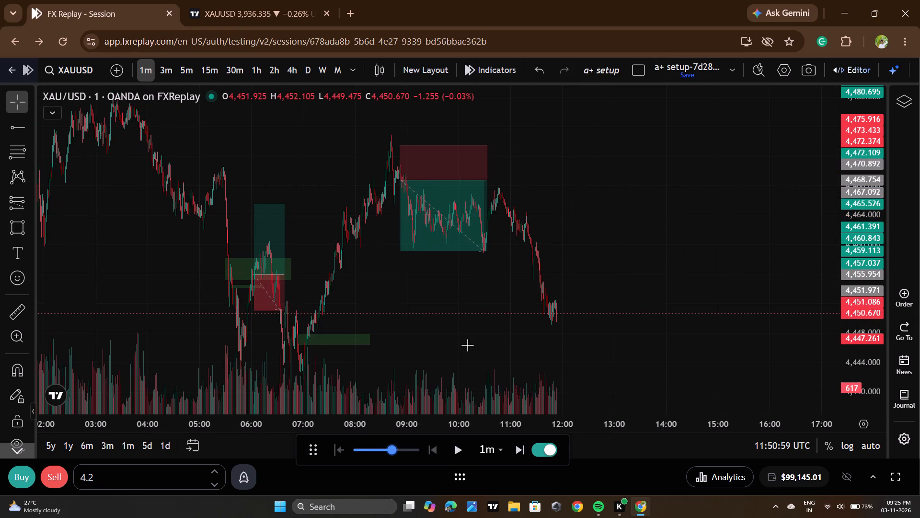
Extend the lower green zone near 4,447 forward past the latest candle to about 13:29.
scroll(481, 345, "down", 1)
scroll(481, 345, "up", 3)
left_click_drag(483, 345, 496, 270)
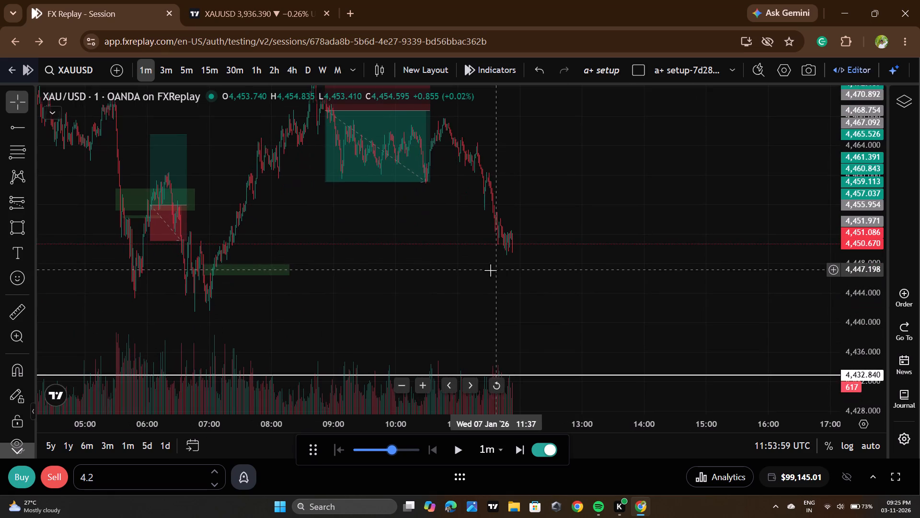
left_click_drag(294, 271, 613, 270)
left_click(603, 305)
Run the replay from 11:53 and pause it at 12:02.
left_click(452, 451)
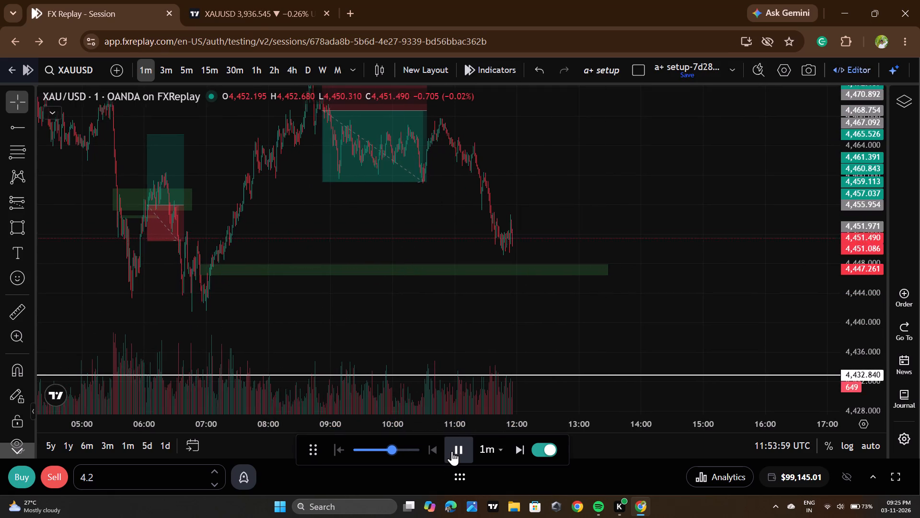
left_click(452, 451)
Examine the latest one-minute candles against the extended green zone near 4,447.
scroll(613, 270, "up", 7)
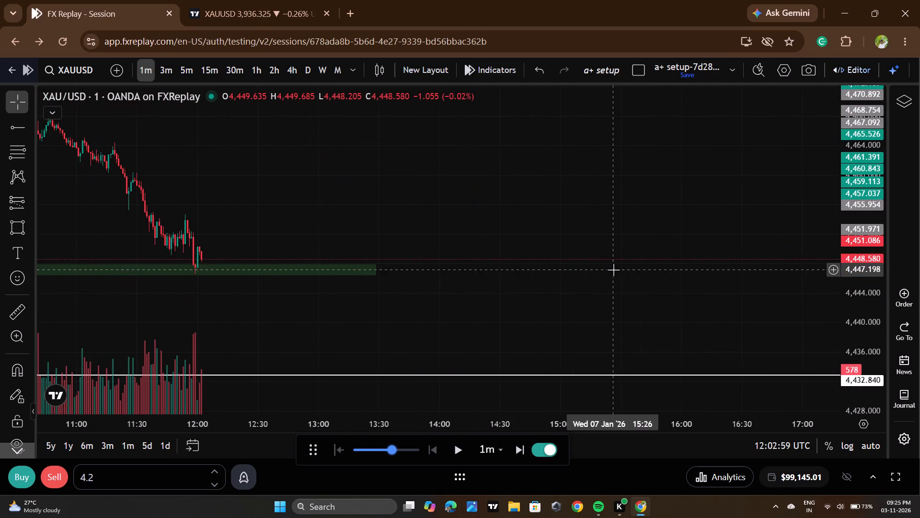
scroll(863, 218, "up", 7)
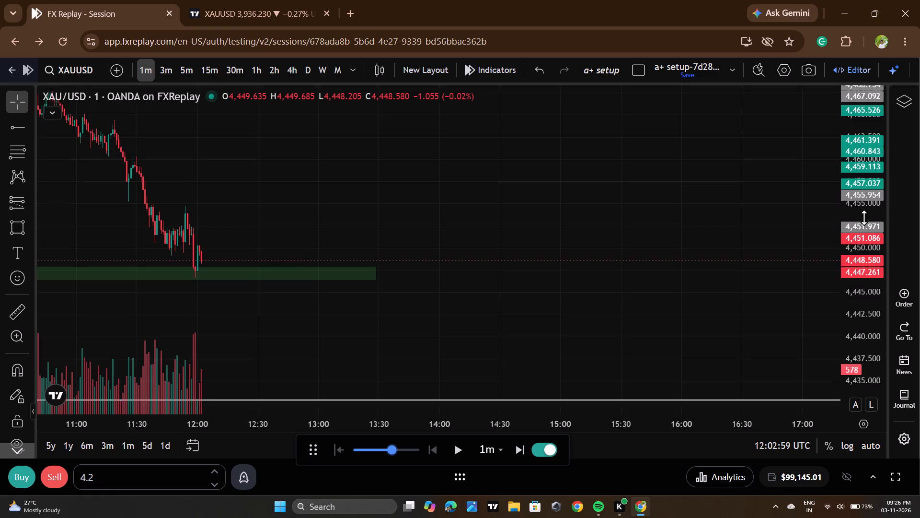
scroll(864, 217, "up", 17)
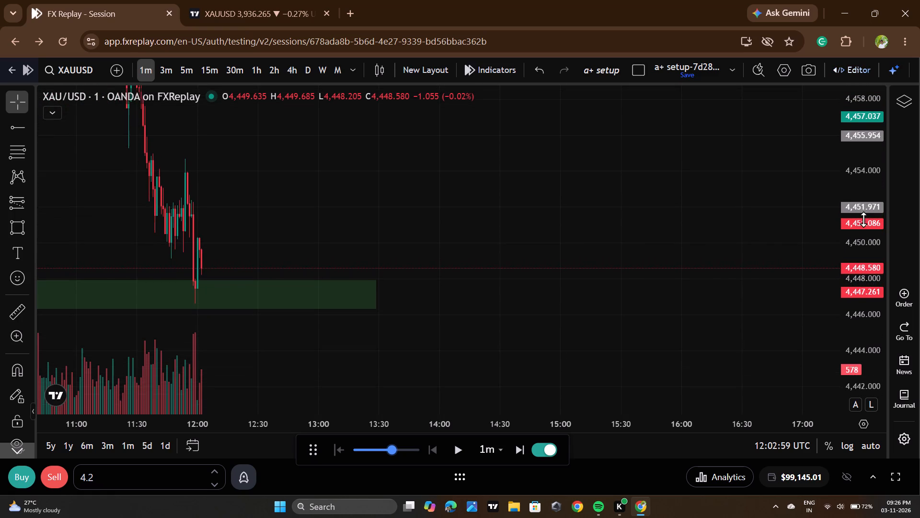
scroll(522, 268, "down", 1)
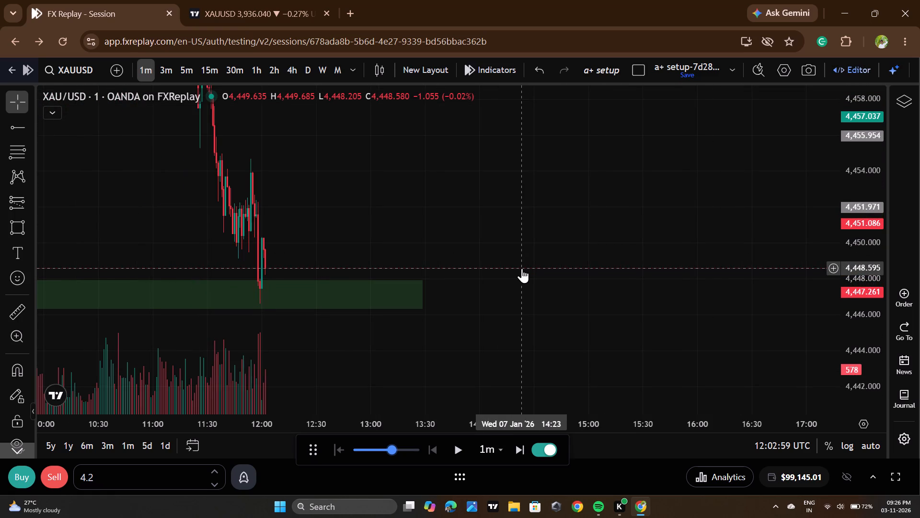
scroll(522, 268, "down", 1)
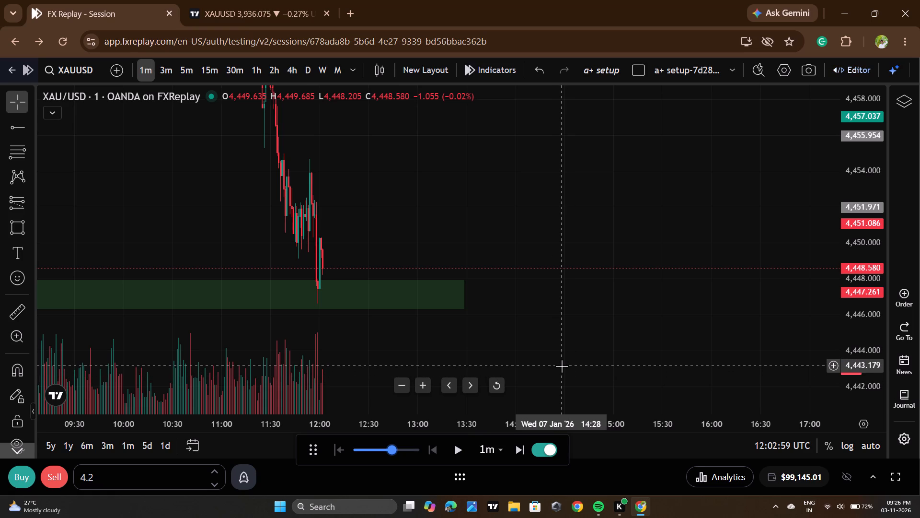
Slow the replay speed down to near its minimum setting.
left_click(359, 449)
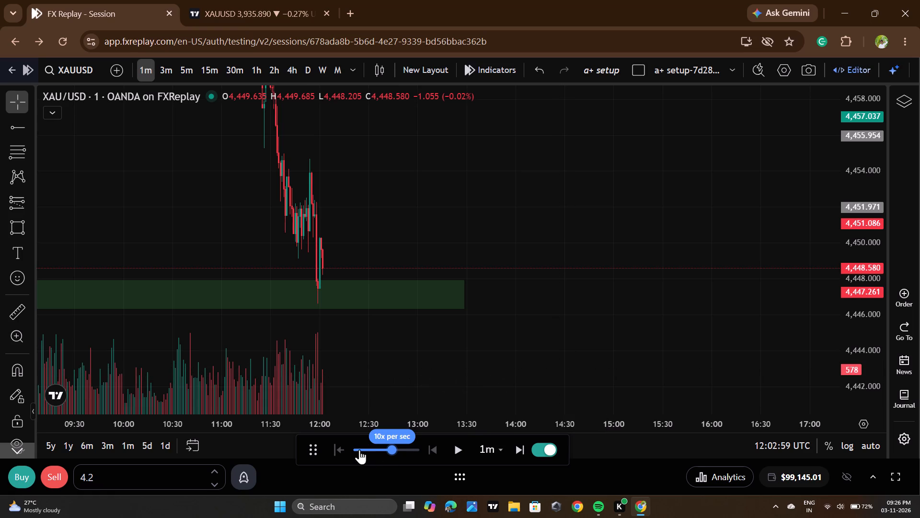
left_click(362, 448)
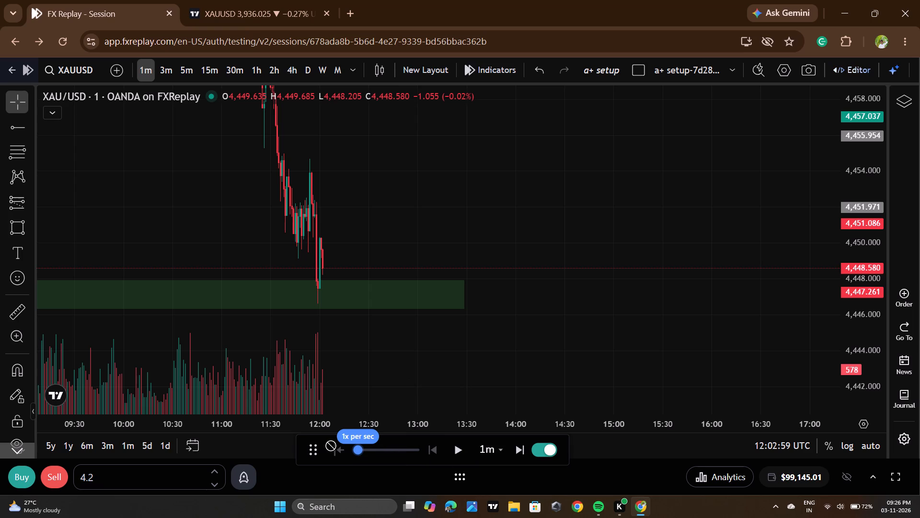
left_click(368, 448)
left_click(363, 448)
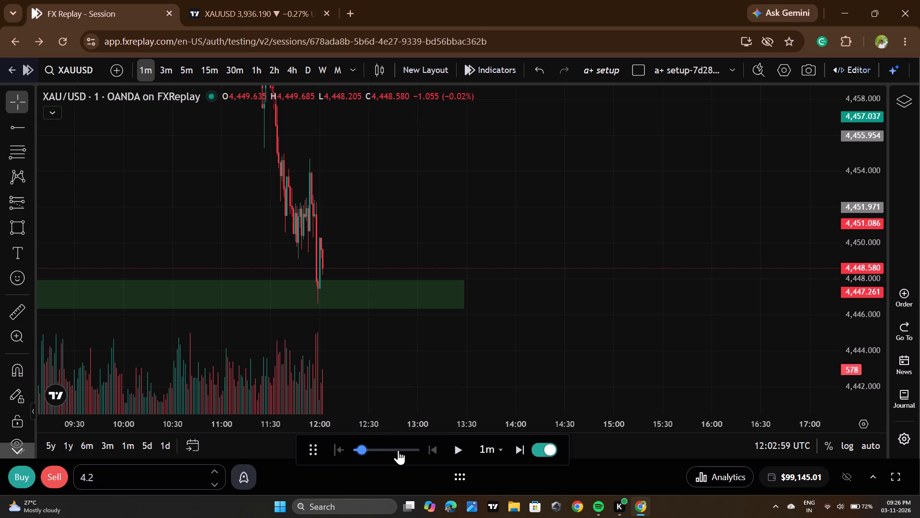
Advance the slowed replay in short bursts from 12:02 to 12:04.
left_click(469, 447)
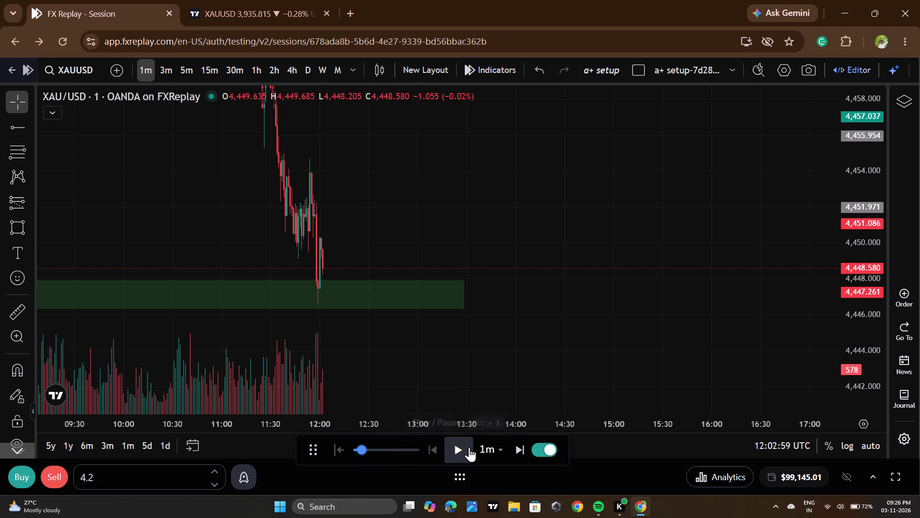
left_click(469, 447)
left_click(469, 447)
left_click(469, 447)
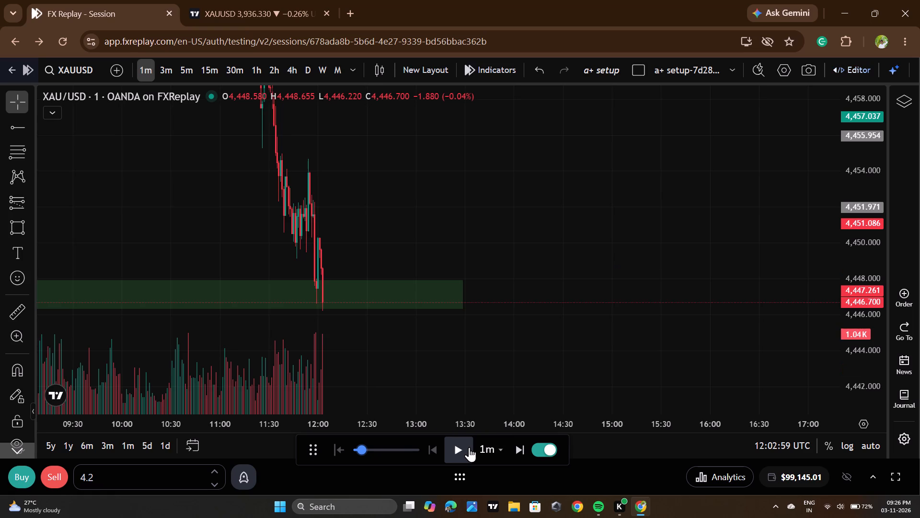
left_click(469, 447)
left_click(469, 447)
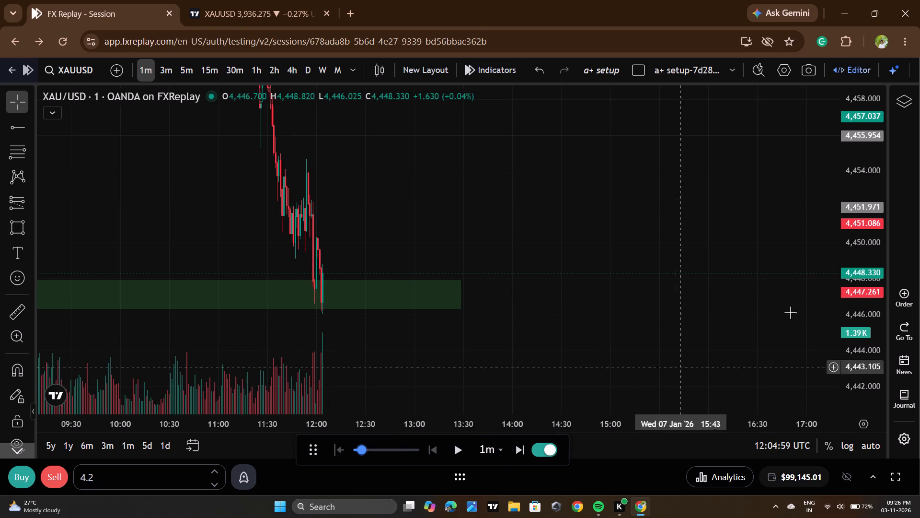
Examine the price reaction at the green zone near 4,447 against the earlier lows and previous trades.
scroll(857, 250, "down", 10)
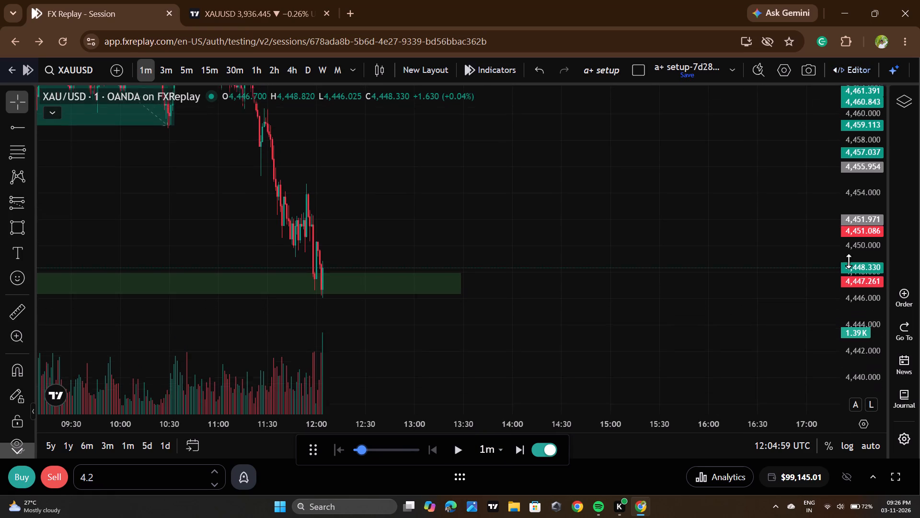
scroll(849, 261, "down", 13)
scroll(407, 359, "up", 7)
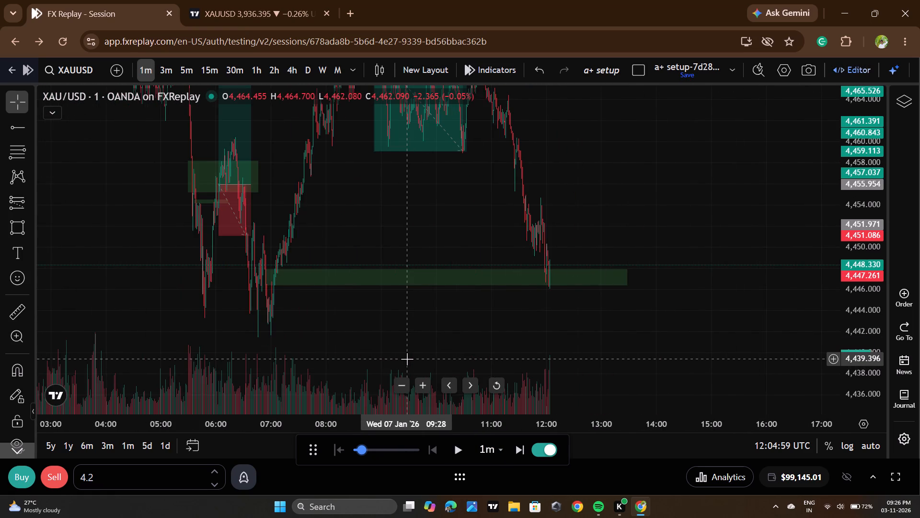
scroll(407, 359, "up", 2)
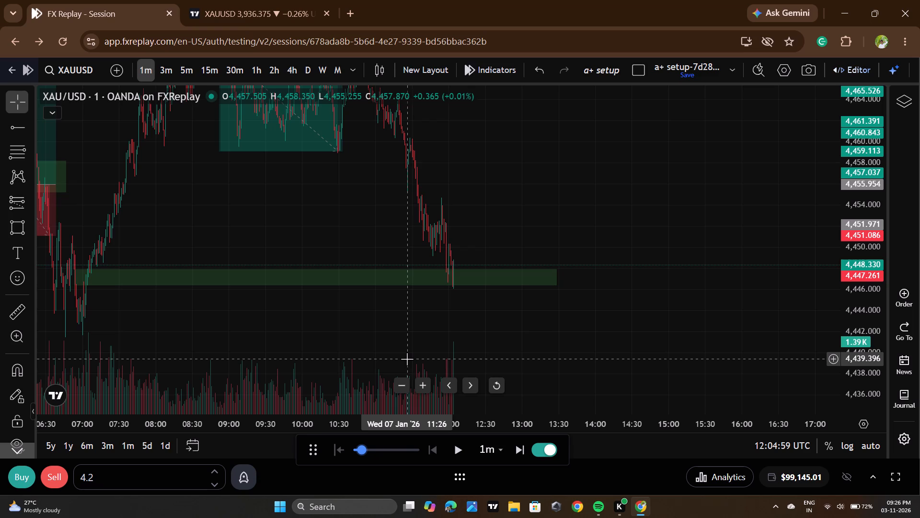
left_click_drag(579, 260, 608, 380)
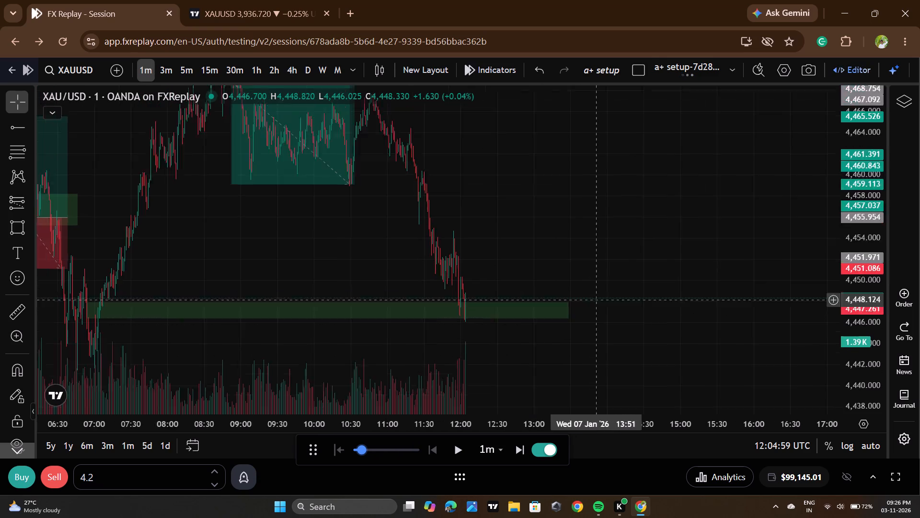
left_click_drag(608, 380, 610, 269)
scroll(449, 312, "down", 3)
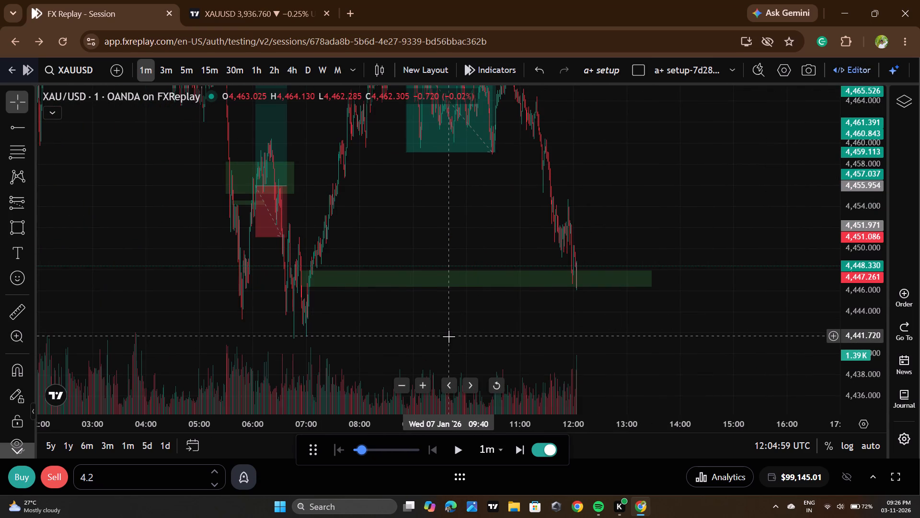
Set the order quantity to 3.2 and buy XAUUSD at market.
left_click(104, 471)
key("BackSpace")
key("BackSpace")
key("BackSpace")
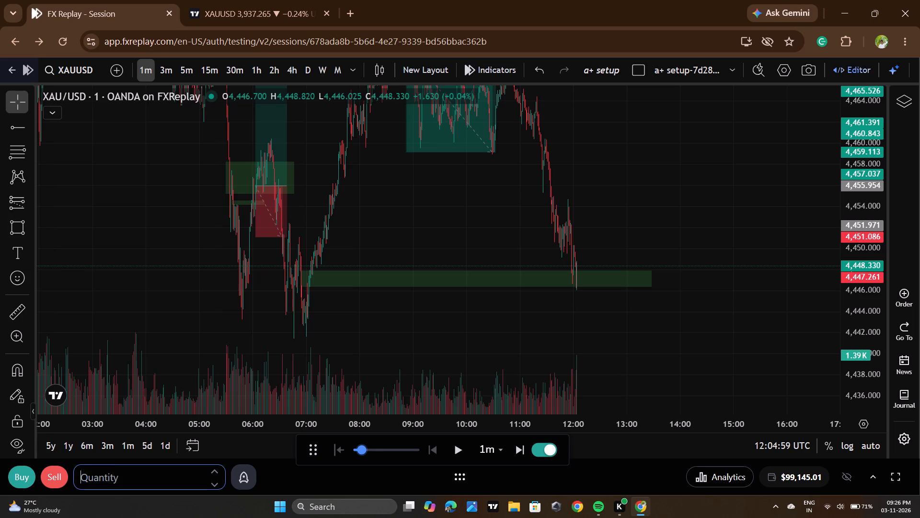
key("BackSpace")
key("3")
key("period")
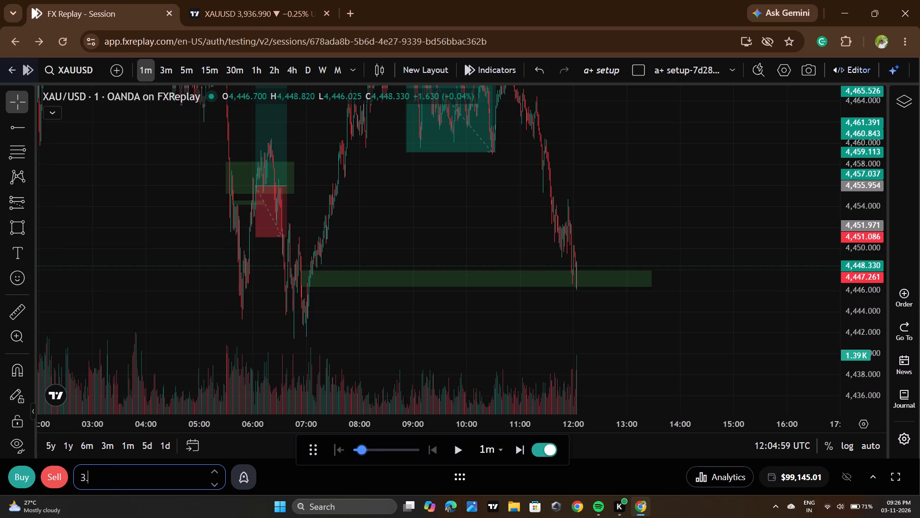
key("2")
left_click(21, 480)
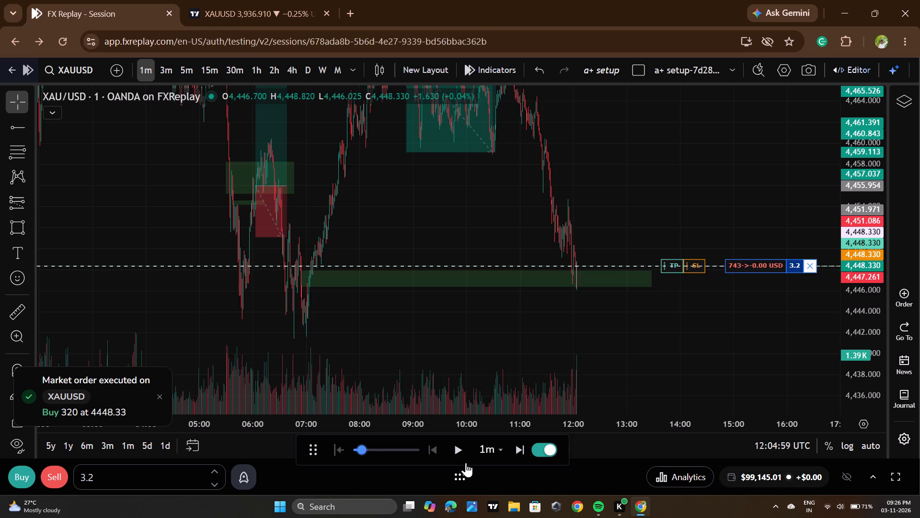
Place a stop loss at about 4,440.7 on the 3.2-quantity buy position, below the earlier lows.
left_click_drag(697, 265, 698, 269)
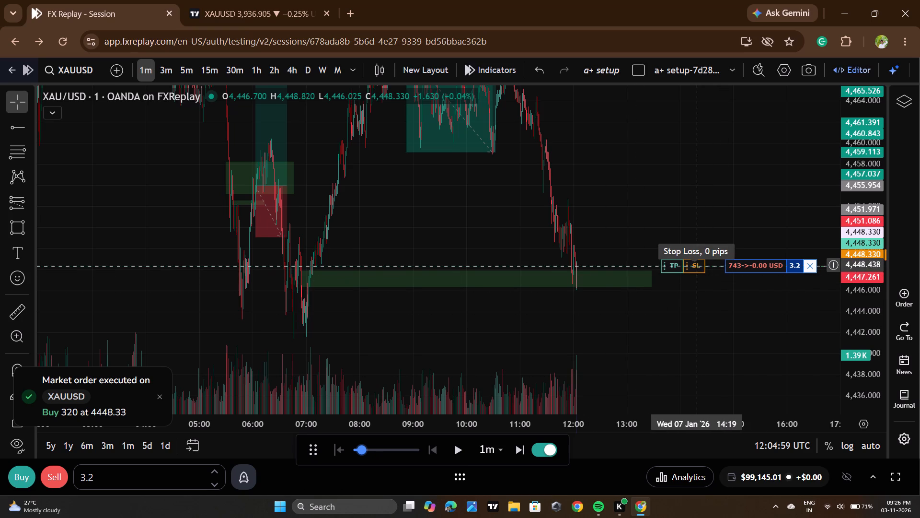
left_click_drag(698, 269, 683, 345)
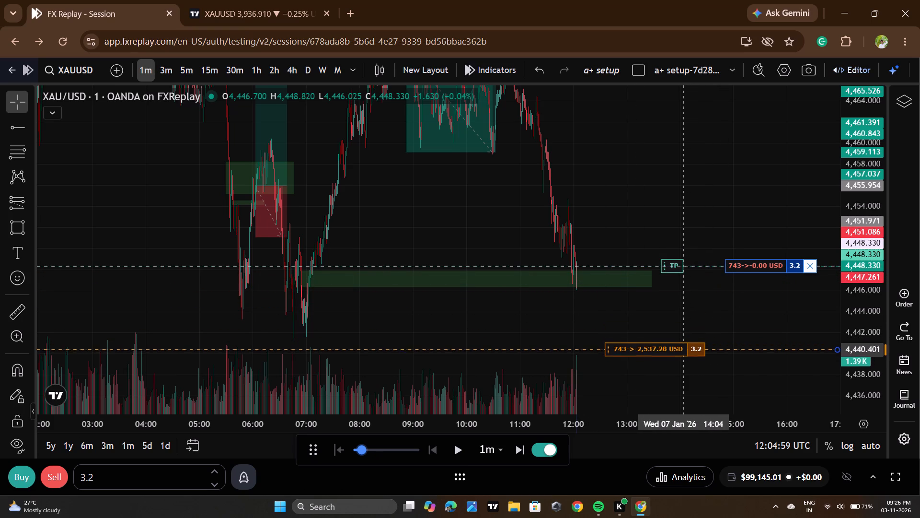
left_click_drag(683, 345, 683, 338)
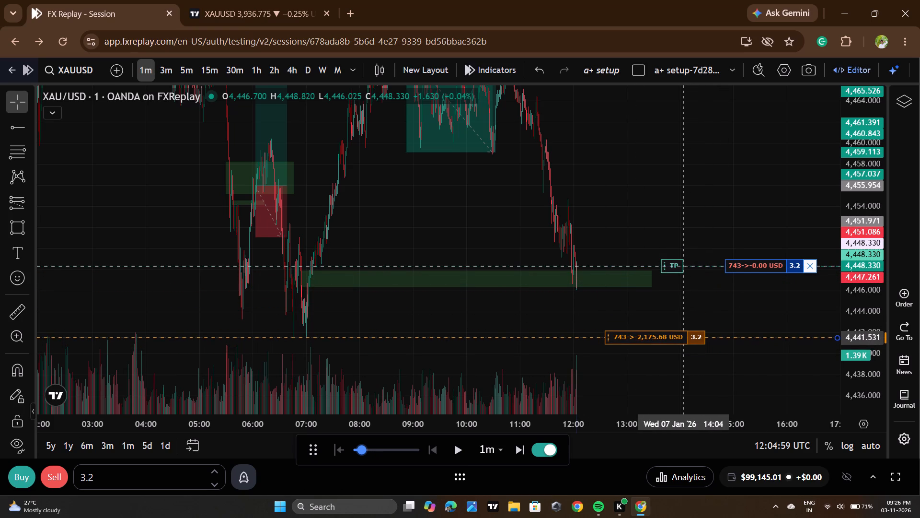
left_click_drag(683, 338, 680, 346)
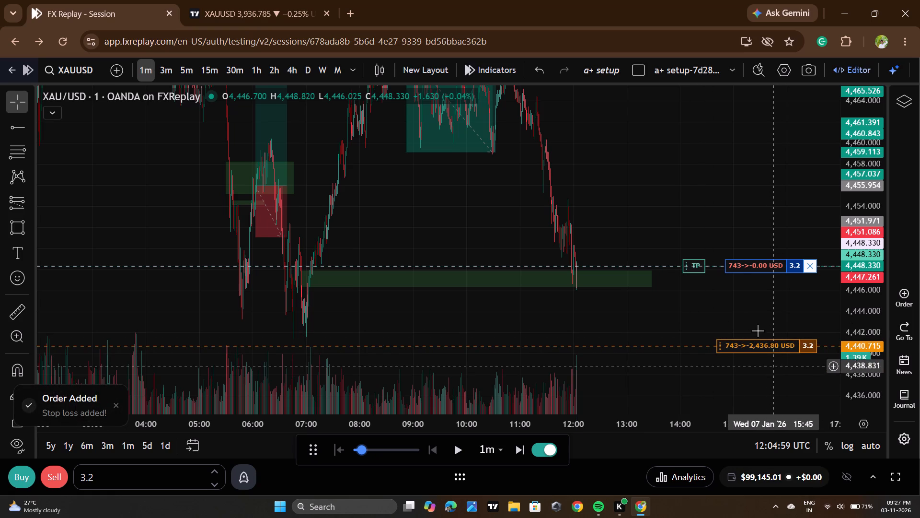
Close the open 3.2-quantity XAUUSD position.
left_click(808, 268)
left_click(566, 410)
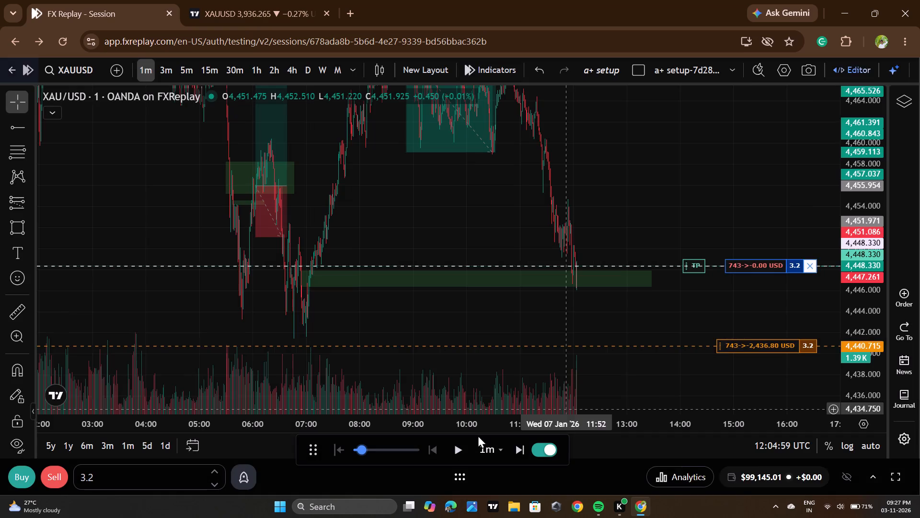
Set the order quantity to 2.5 and buy XAUUSD at market.
left_click(164, 476)
key("BackSpace")
key("BackSpace")
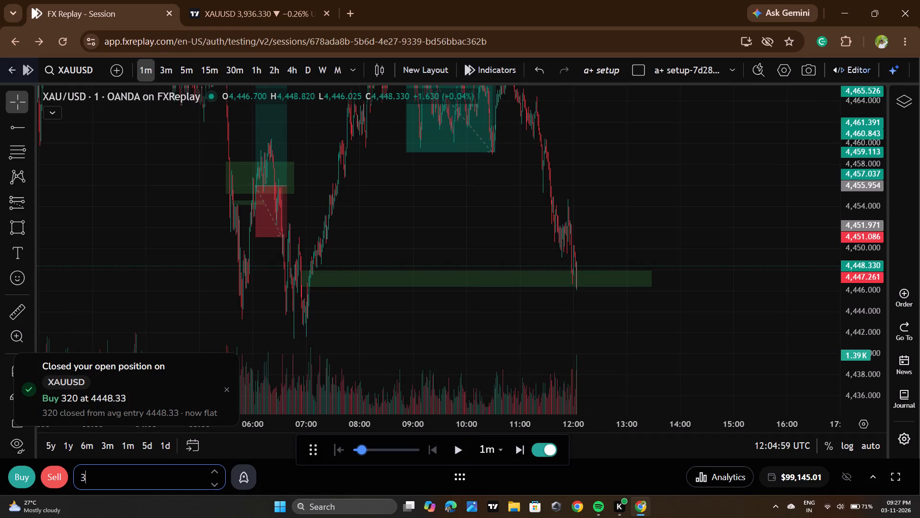
key("BackSpace")
key("BackSpace")
key("BackSpace")
type("2.5")
left_click(9, 478)
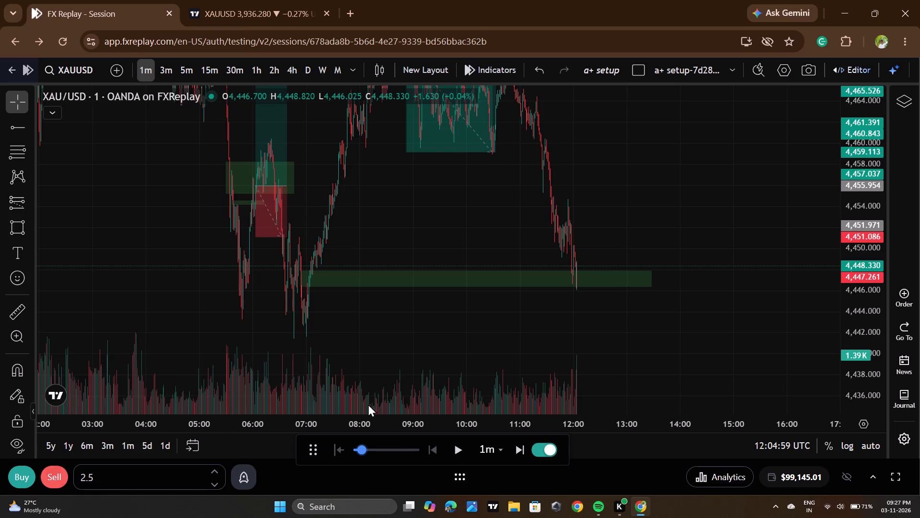
Place a stop loss at 4,440.150 on the 2.5-quantity buy position, below the earlier lows.
left_click_drag(694, 267, 695, 279)
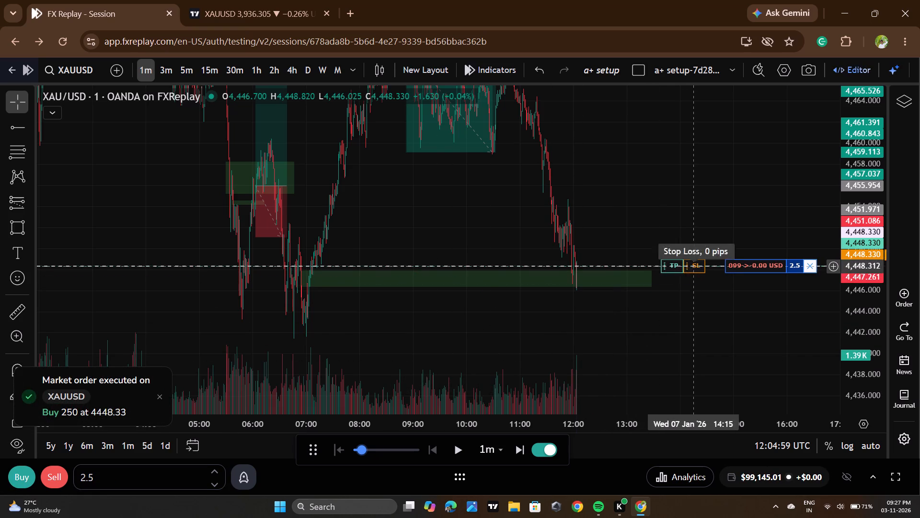
left_click_drag(695, 279, 687, 349)
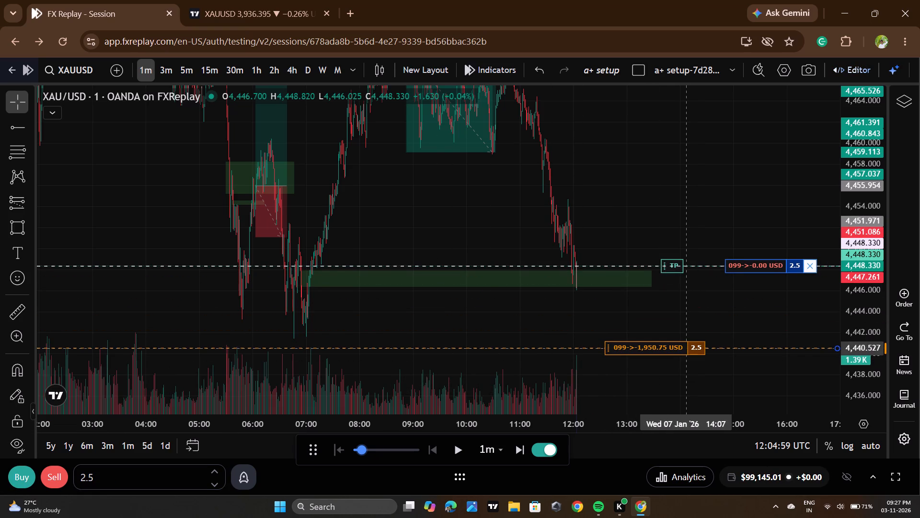
left_click_drag(687, 349, 685, 353)
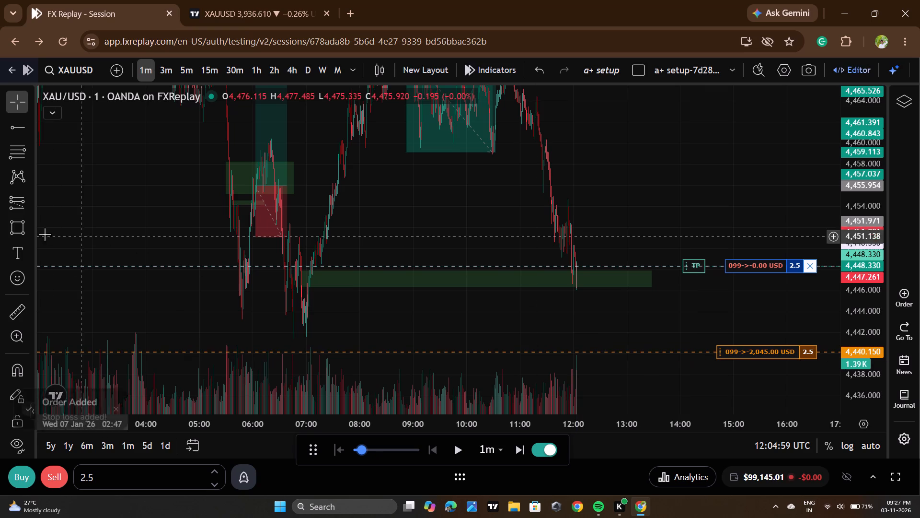
Measure the price distance from the entry level down to the stop loss.
left_click(18, 305)
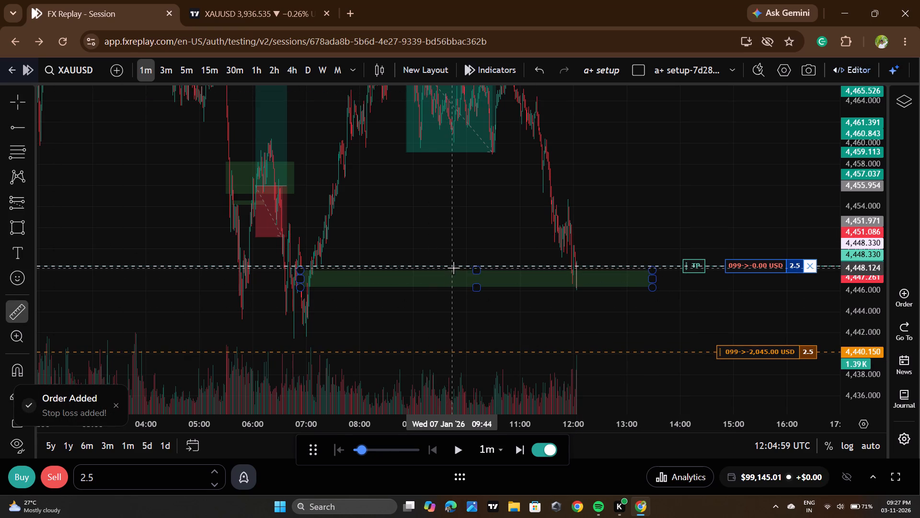
left_click(453, 268)
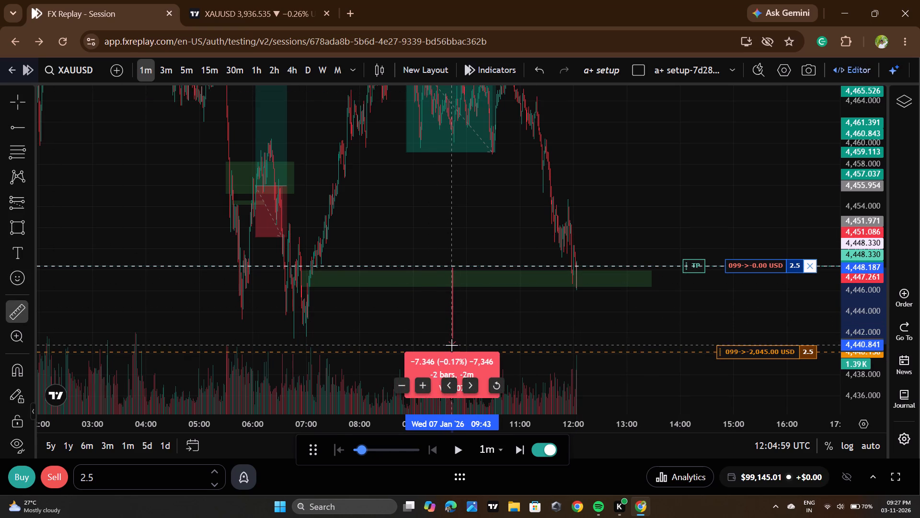
left_click(451, 352)
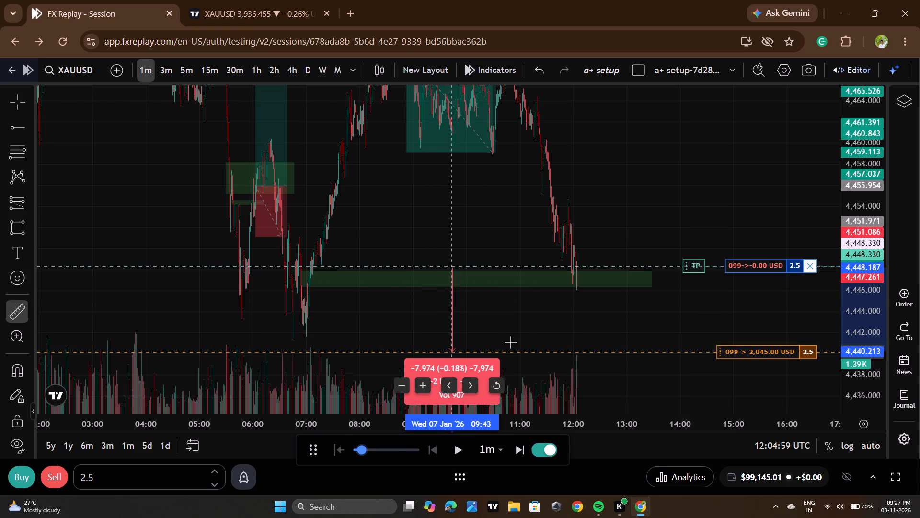
left_click(528, 330)
Draw a Long Position from the latest candle with entry about 4,448.3, stop 4,440.15 and target about 4,465.3.
scroll(665, 297, "up", 4)
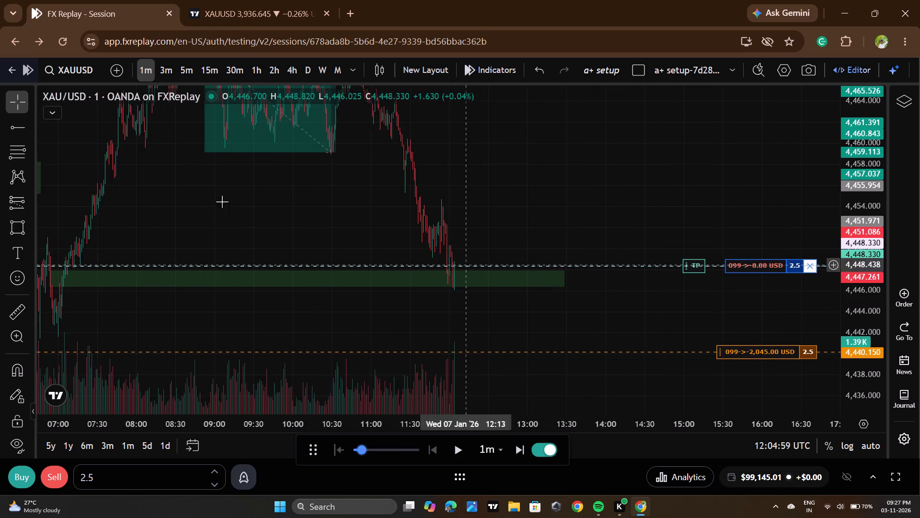
left_click(34, 204)
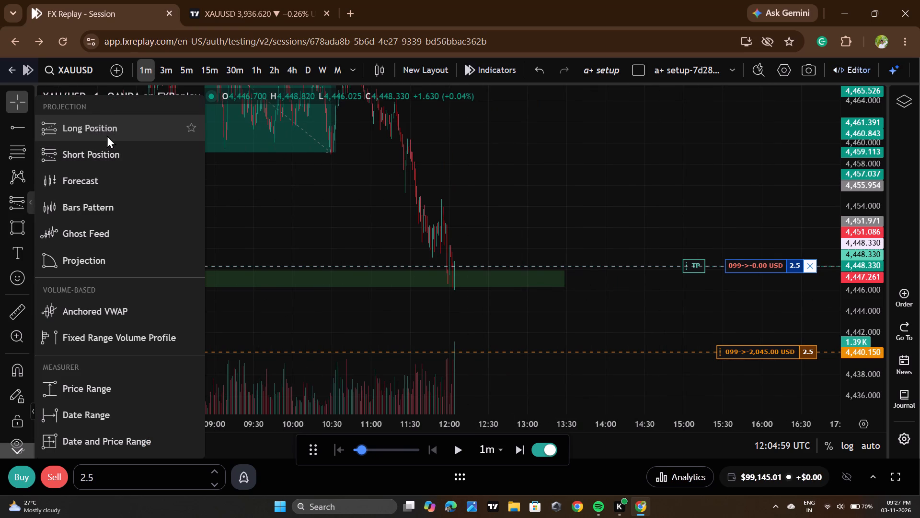
left_click(107, 134)
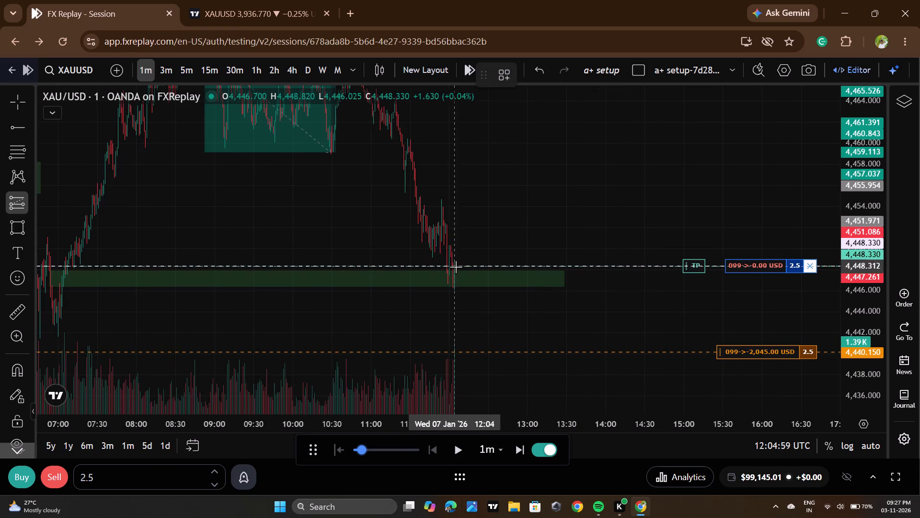
left_click(456, 267)
left_click_drag(458, 334, 458, 353)
left_click(648, 300)
left_click_drag(644, 303, 657, 380)
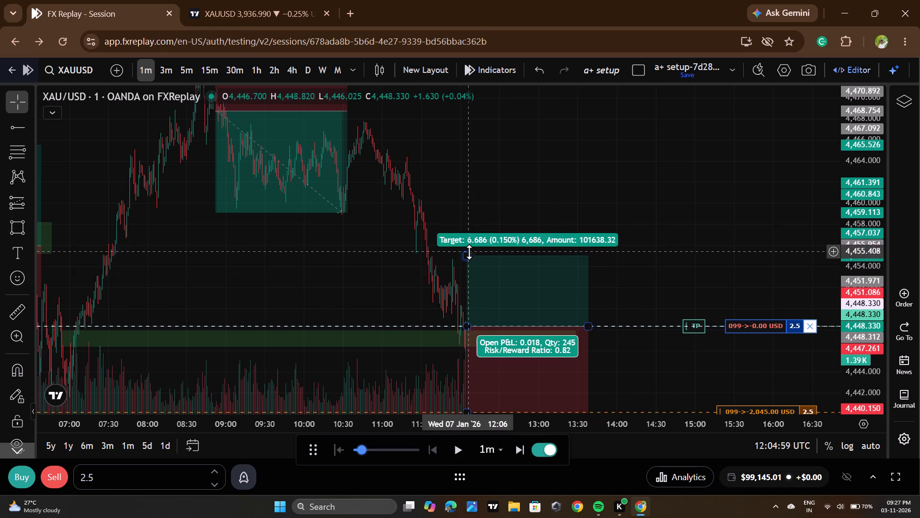
left_click_drag(470, 255, 485, 148)
Place a take profit at 4,464.763 on the 2.5-quantity buy position.
left_click_drag(694, 328, 696, 160)
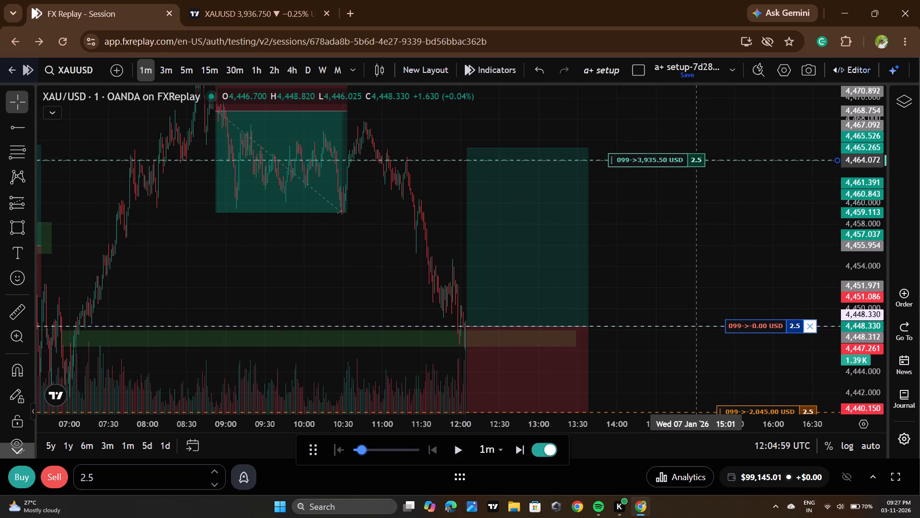
left_click_drag(696, 160, 696, 153)
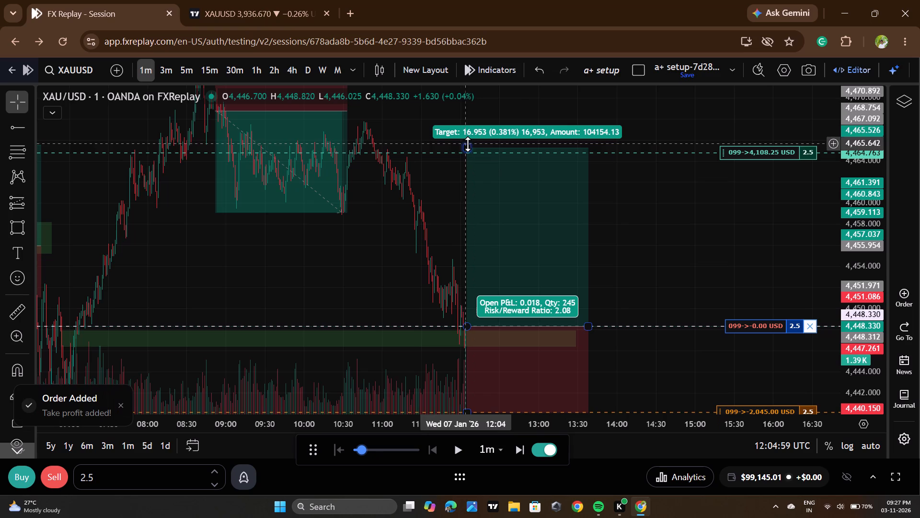
Lower the Long Position drawing's target to 4,464.889, near the take-profit level.
left_click_drag(468, 144, 469, 152)
left_click(693, 234)
Raise the replay speed to 16x per second and run the replay from 12:04 to 13:11.
left_click_drag(677, 265, 673, 196)
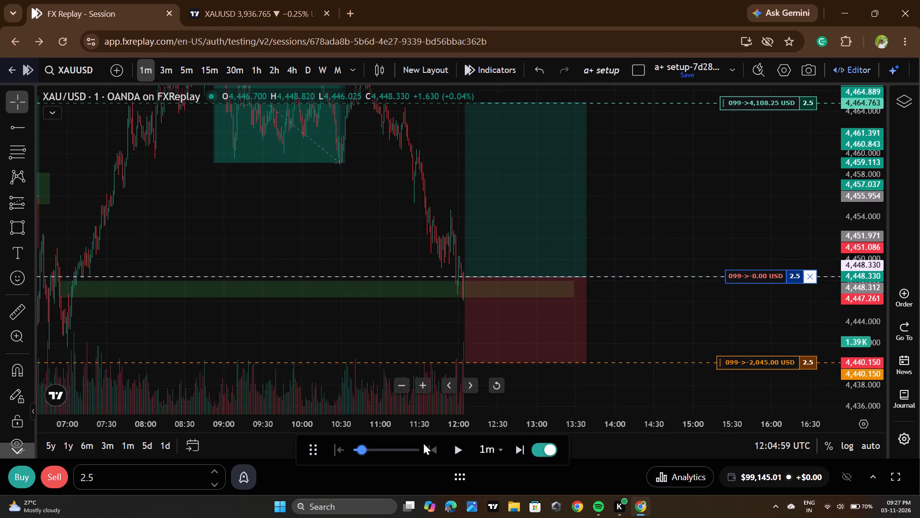
left_click_drag(389, 446, 435, 448)
left_click(452, 449)
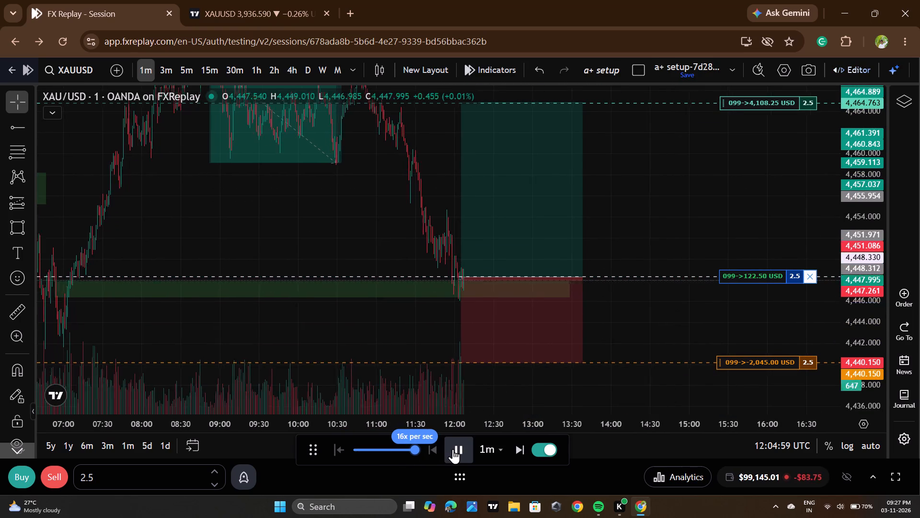
double_click(453, 449)
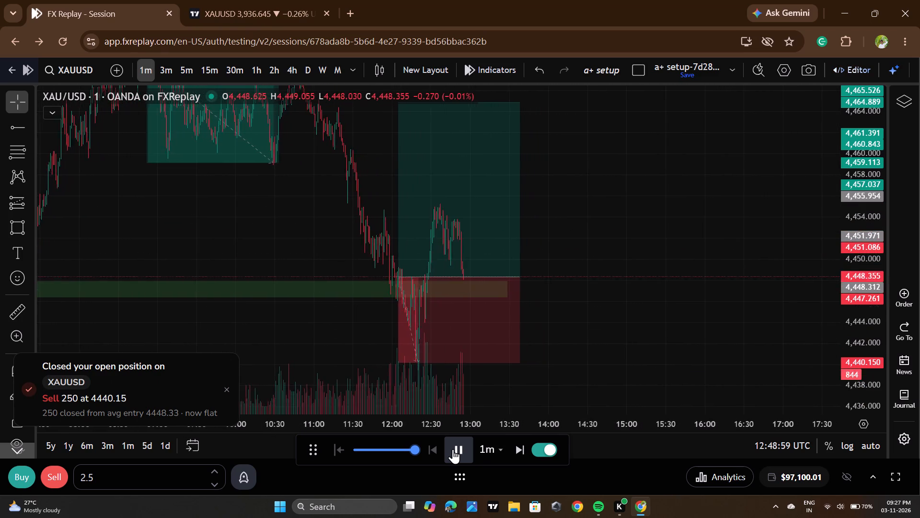
left_click(453, 449)
Delete the extended green zone near 4,447.
left_click_drag(617, 303, 594, 176)
scroll(864, 204, "down", 11)
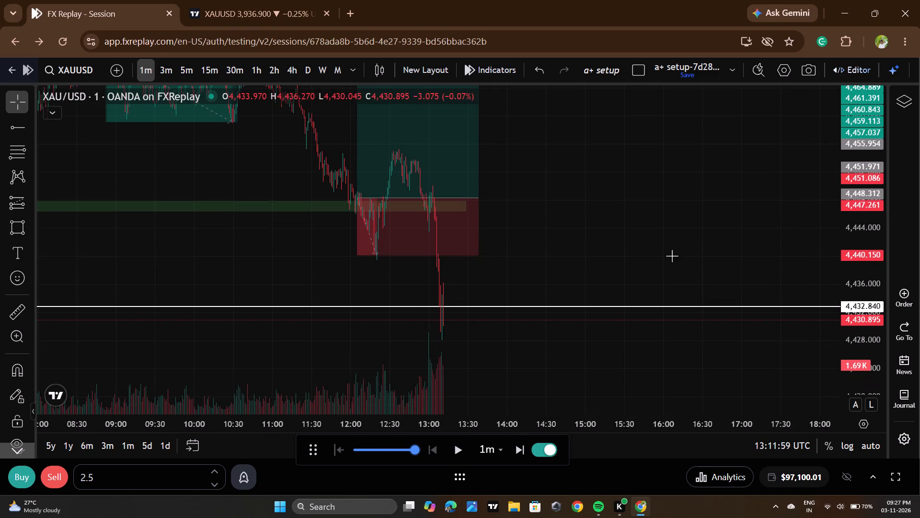
left_click(444, 215)
left_click(656, 265)
left_click_drag(608, 246, 580, 178)
scroll(301, 167, "down", 3)
left_click(405, 152)
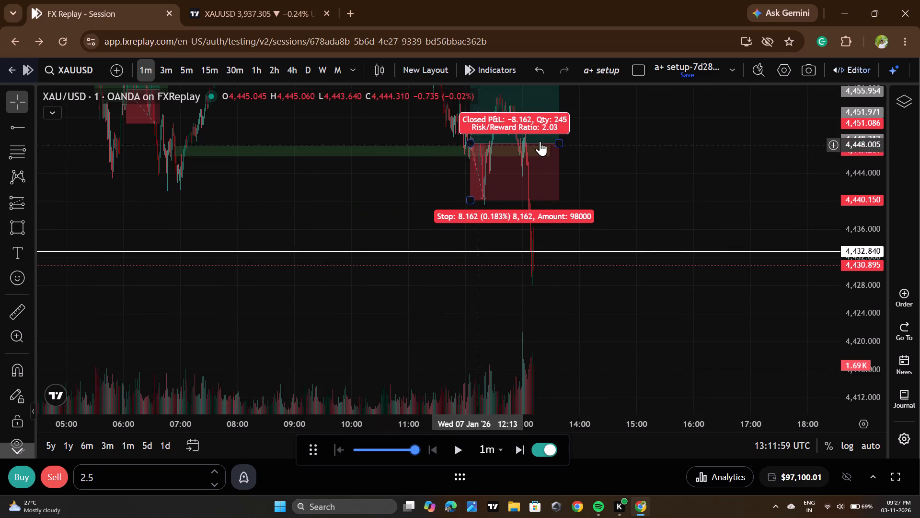
left_click(544, 152)
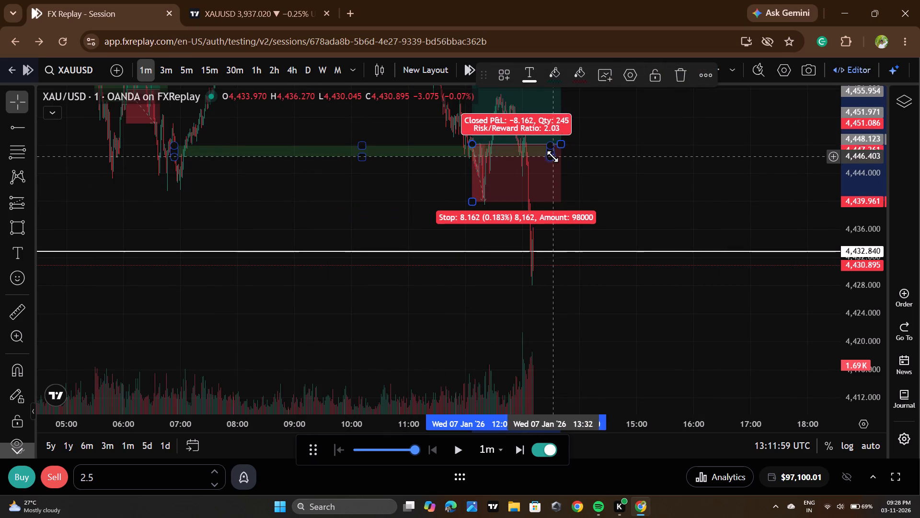
left_click(552, 156)
left_click(724, 73)
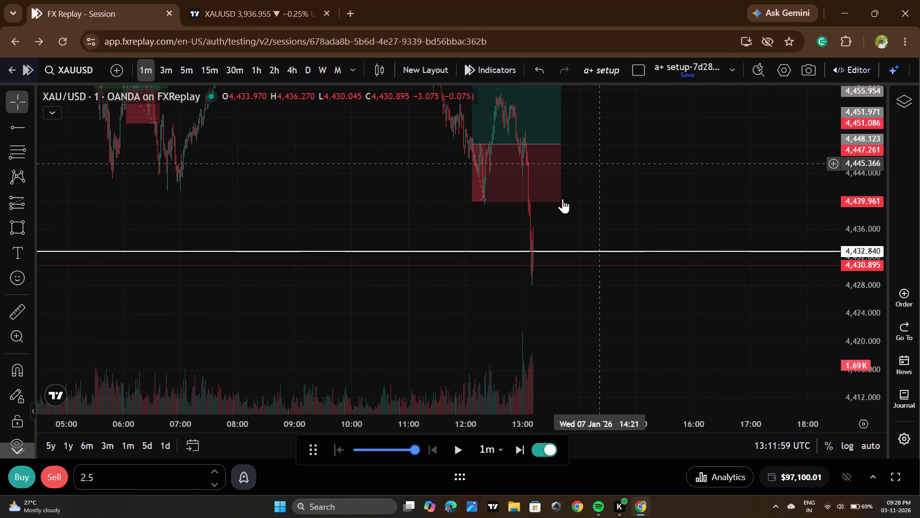
Examine the latest price drop against the white 4,432.84 line and the earlier lows of 6 January.
scroll(620, 342, "up", 10)
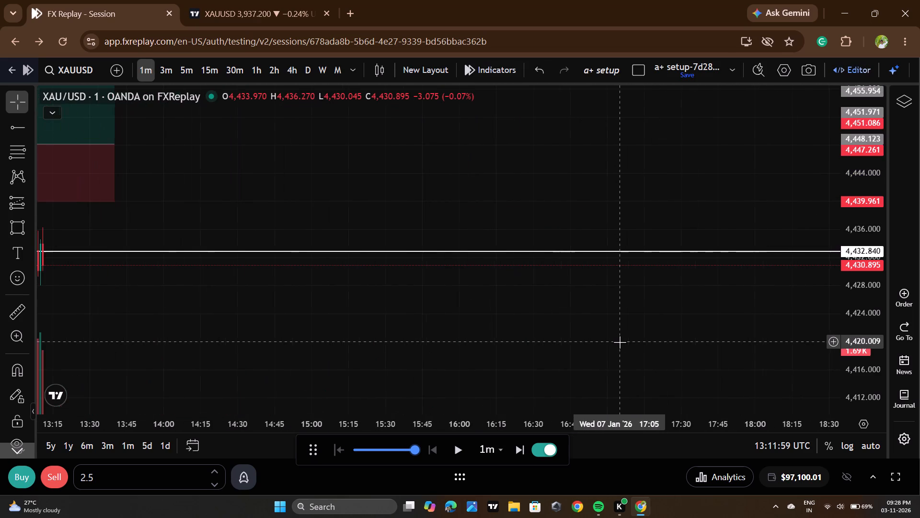
left_click_drag(295, 308, 399, 307)
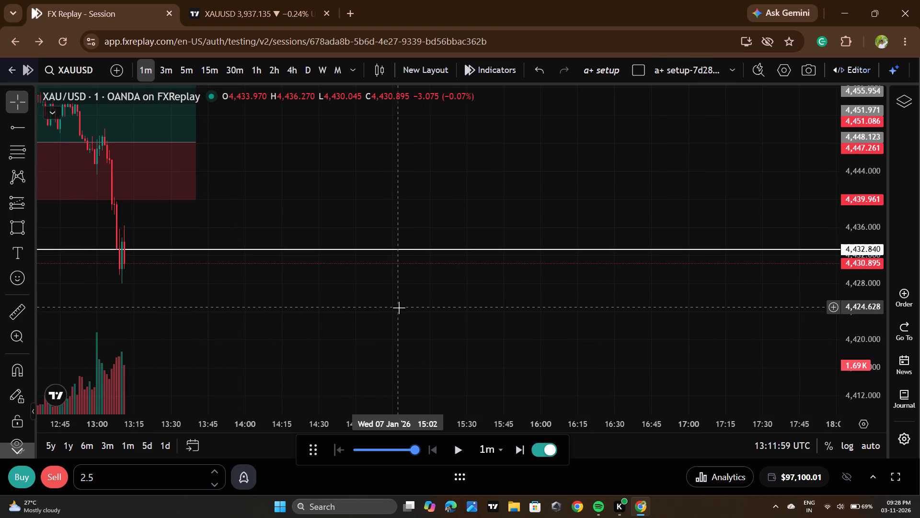
scroll(399, 307, "down", 6)
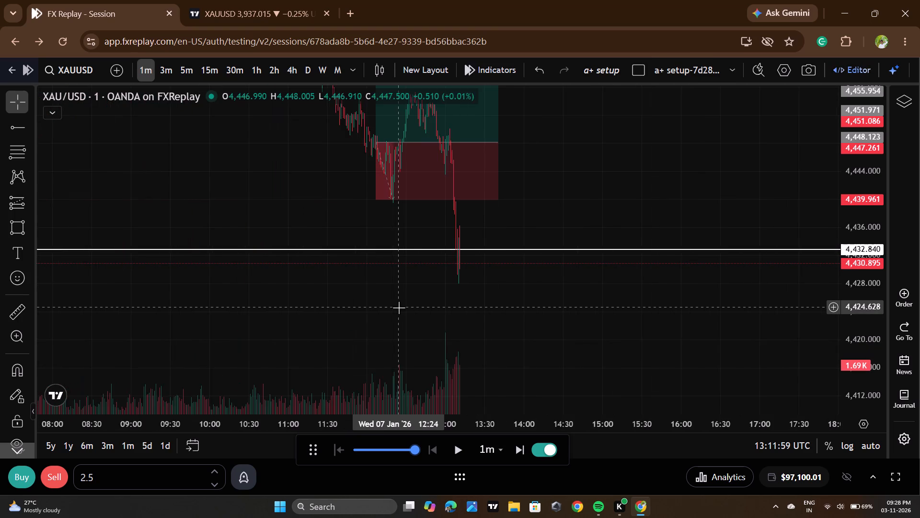
scroll(399, 307, "down", 14)
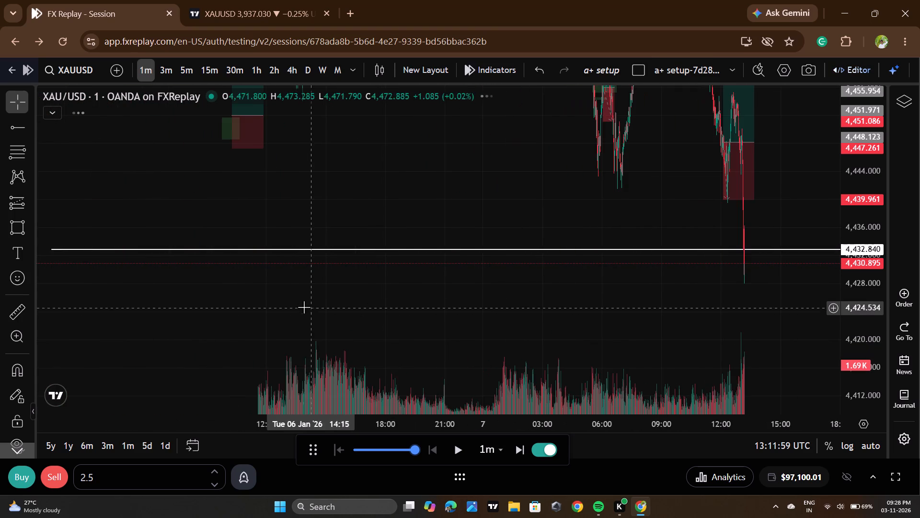
left_click_drag(304, 307, 525, 310)
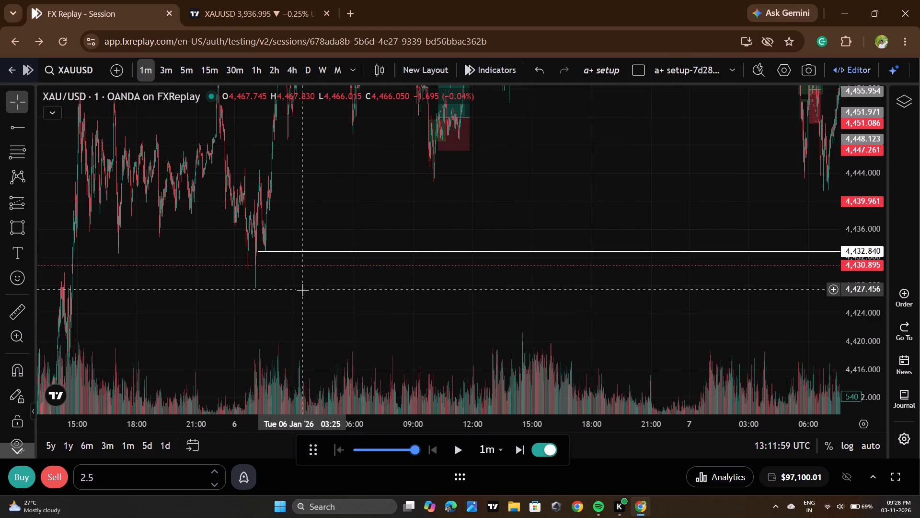
Draw a white horizontal line at 4,427.739 along the lowest wick of early 6 January.
left_click(14, 133)
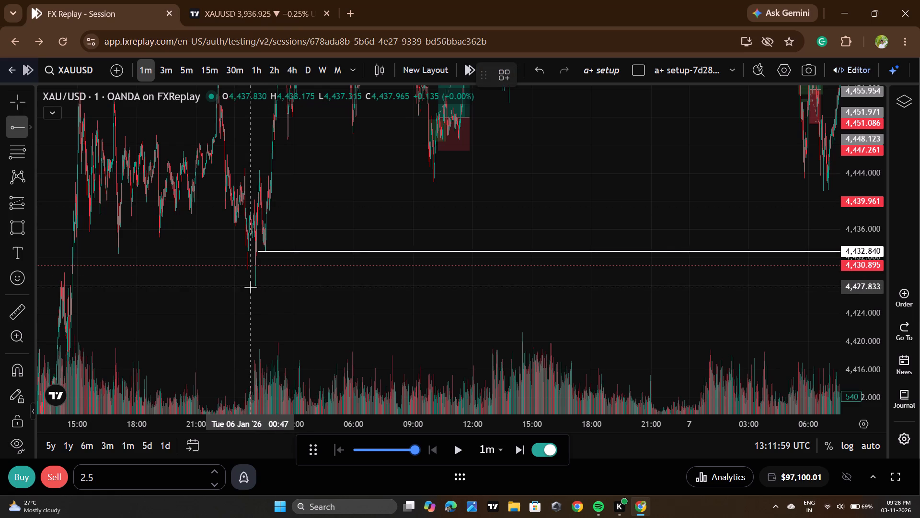
left_click(238, 287)
left_click(298, 320)
Draw a green rectangle zone from about 4,436.03 to 4,437.92, spanning 13:03 to 14:09 on 7 January, beside the latest drop.
scroll(368, 323, "up", 3)
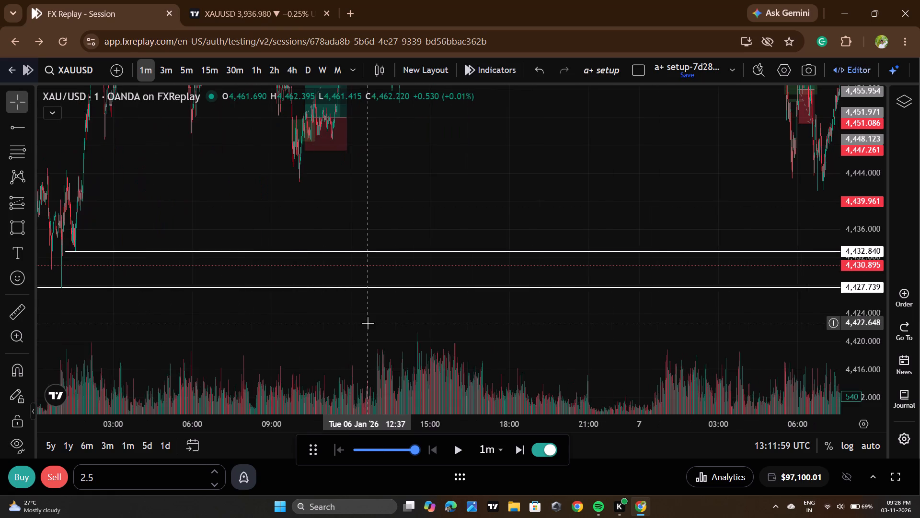
scroll(368, 323, "up", 3)
left_click_drag(457, 334, 0, 284)
left_click_drag(484, 331, 454, 323)
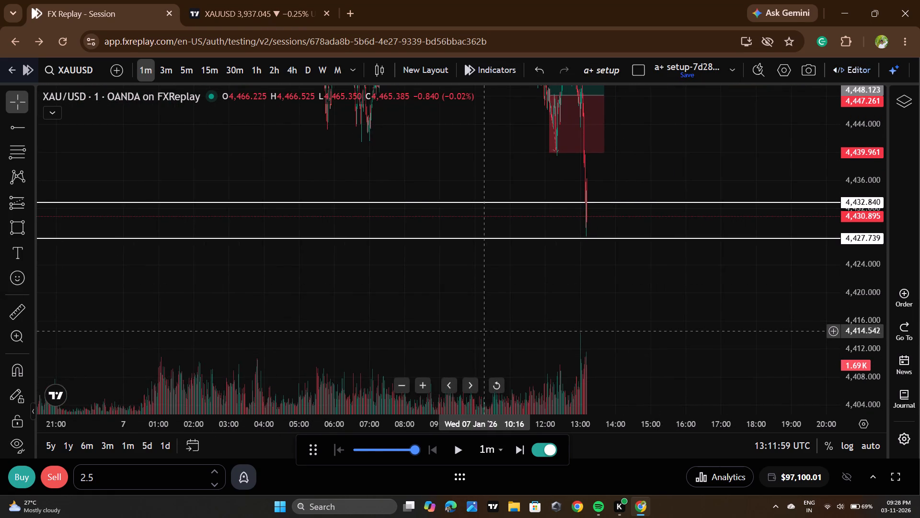
left_click_drag(454, 323, 241, 312)
scroll(254, 309, "up", 9)
left_click_drag(126, 293, 294, 315)
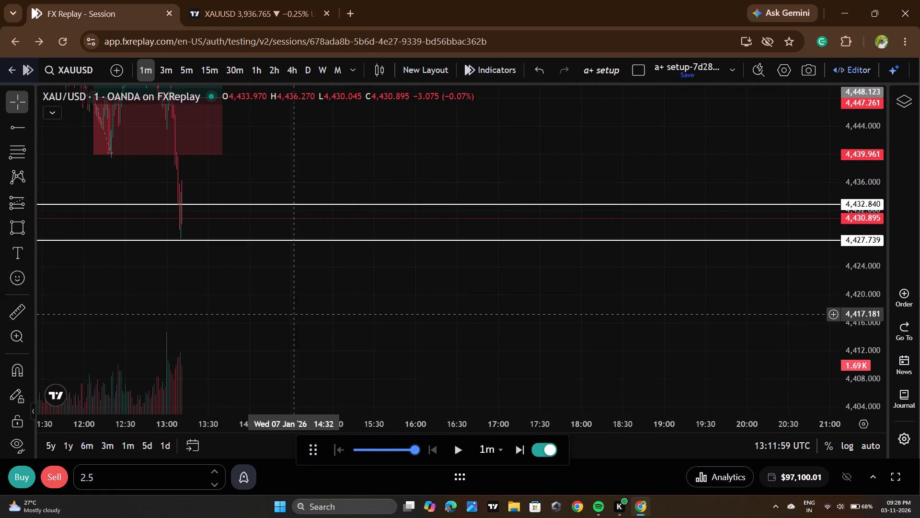
left_click_drag(294, 315, 314, 367)
scroll(326, 348, "up", 13)
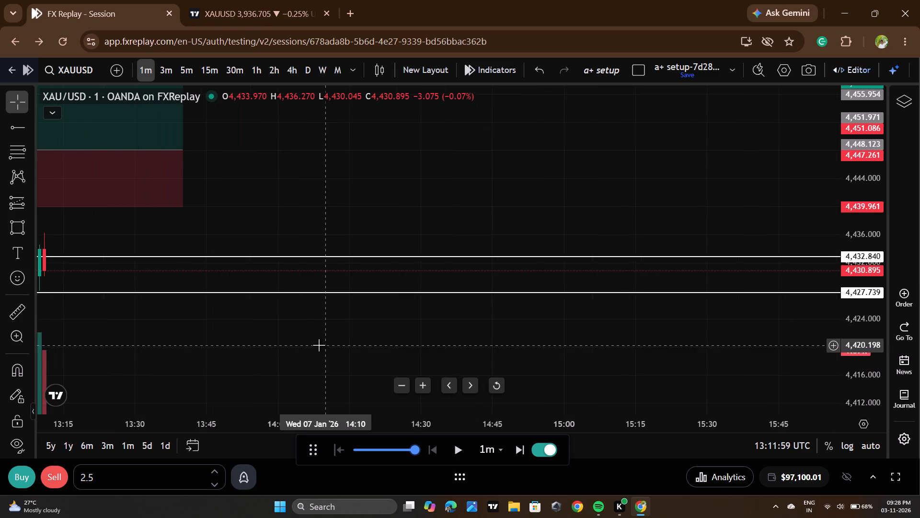
left_click_drag(201, 341, 536, 354)
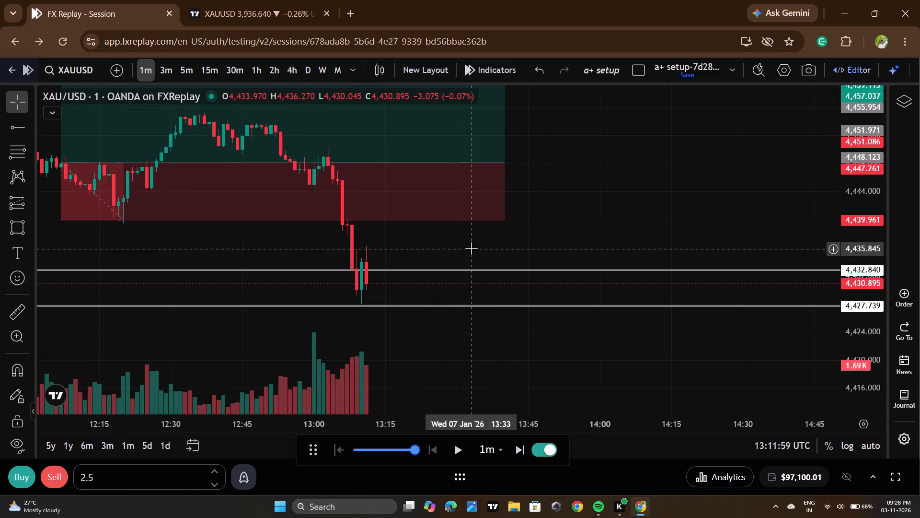
left_click(8, 221)
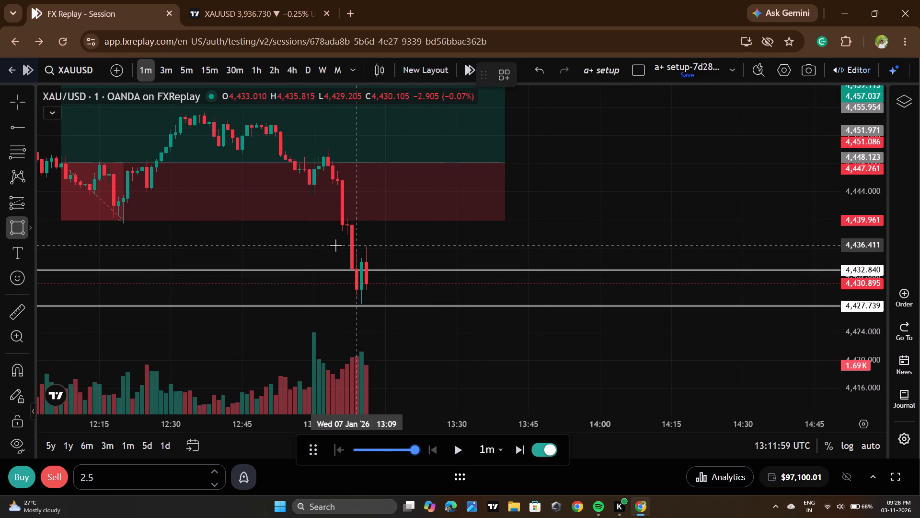
left_click(327, 248)
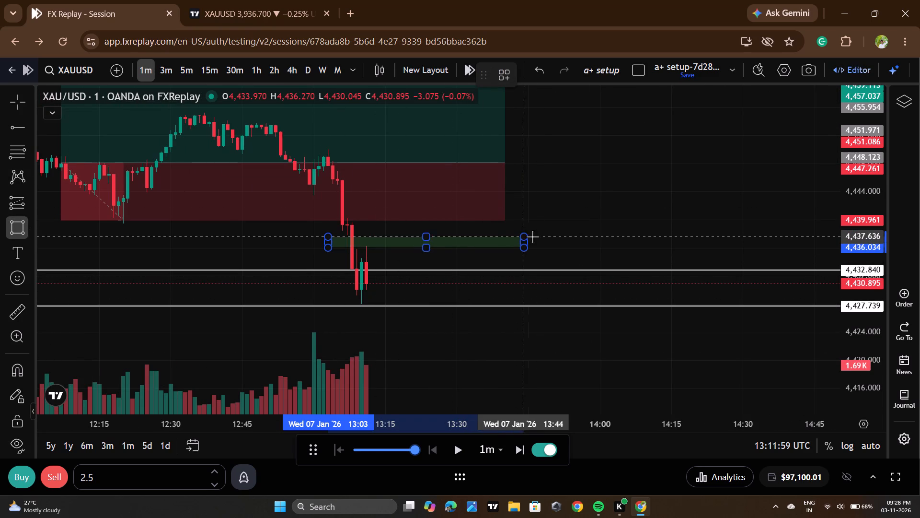
left_click(642, 235)
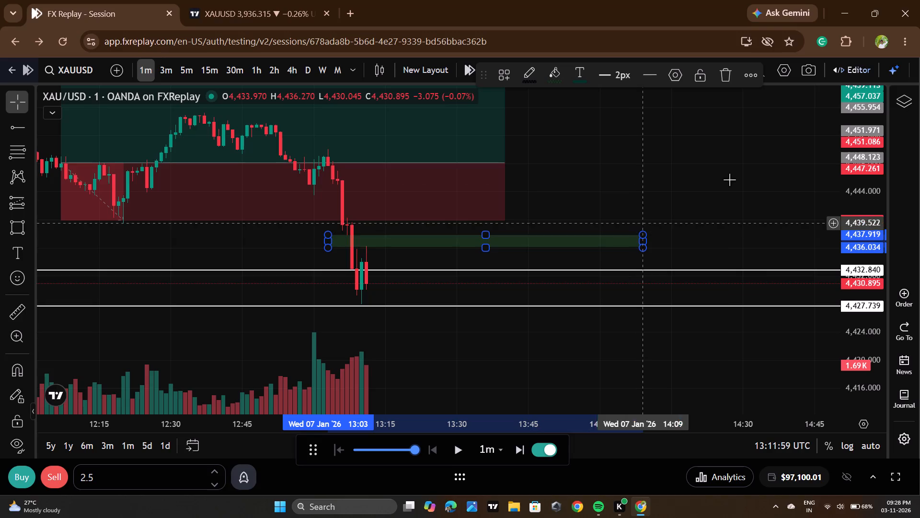
scroll(731, 180, "down", 2)
left_click(590, 350)
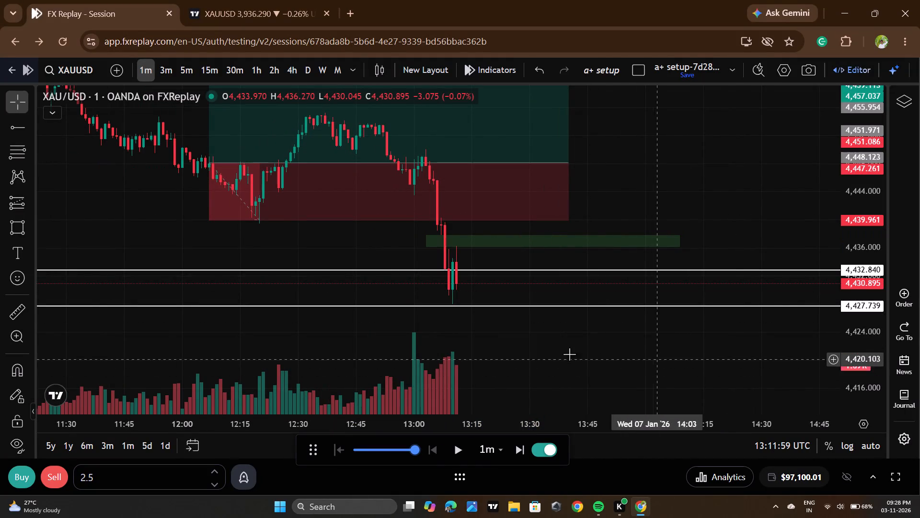
Run the replay in short bursts from 13:11 to 13:24, as price moves above the green zone.
double_click(466, 453)
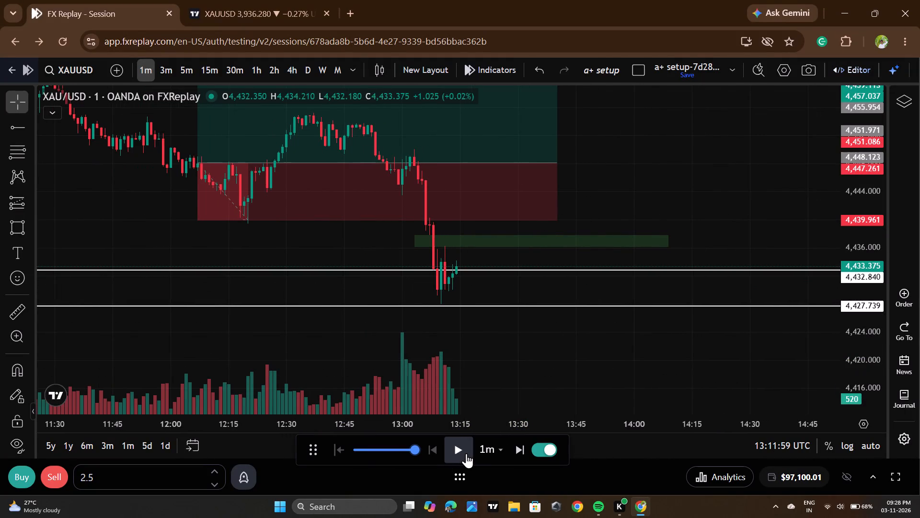
double_click(466, 453)
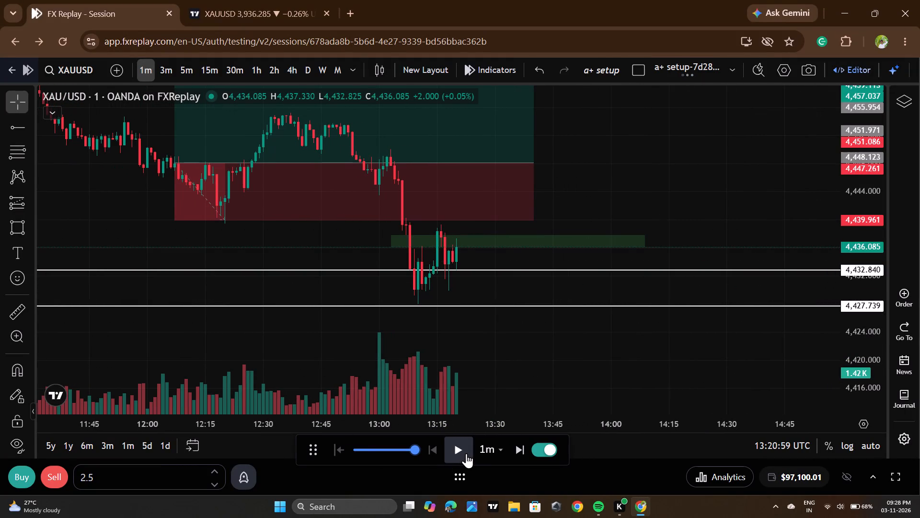
double_click(466, 453)
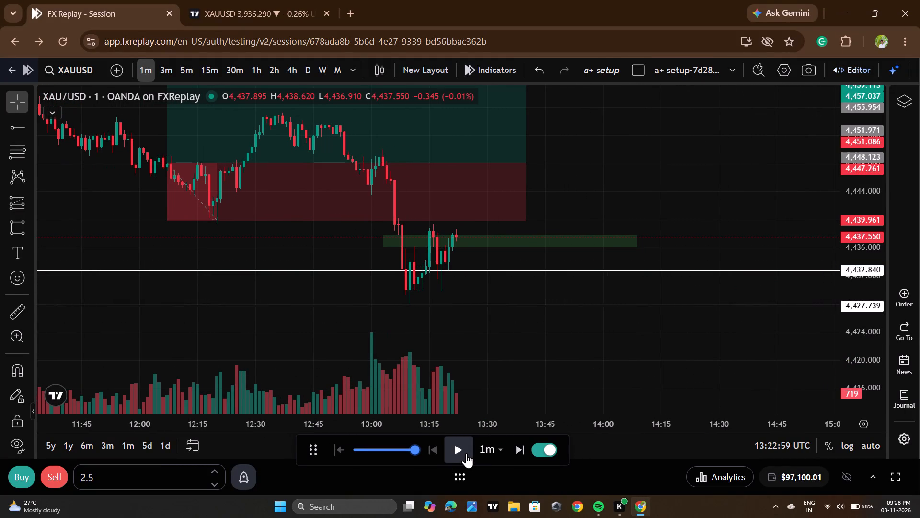
double_click(466, 453)
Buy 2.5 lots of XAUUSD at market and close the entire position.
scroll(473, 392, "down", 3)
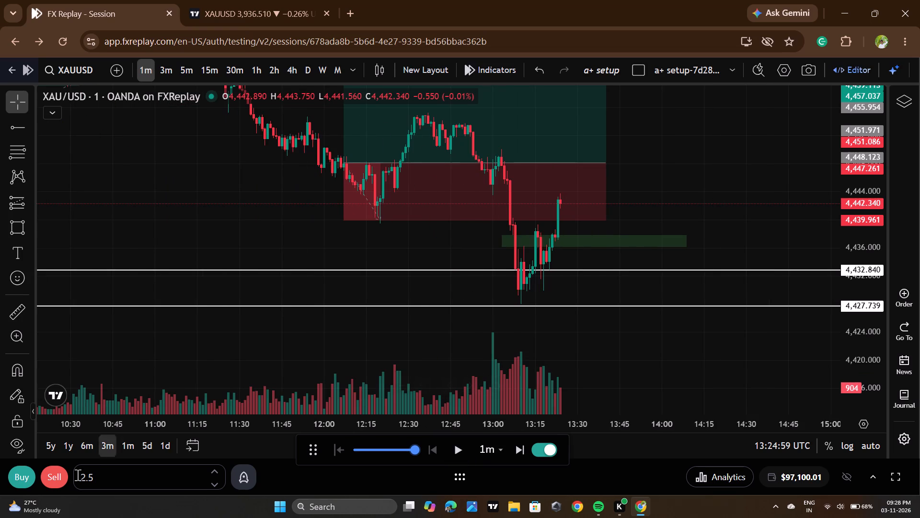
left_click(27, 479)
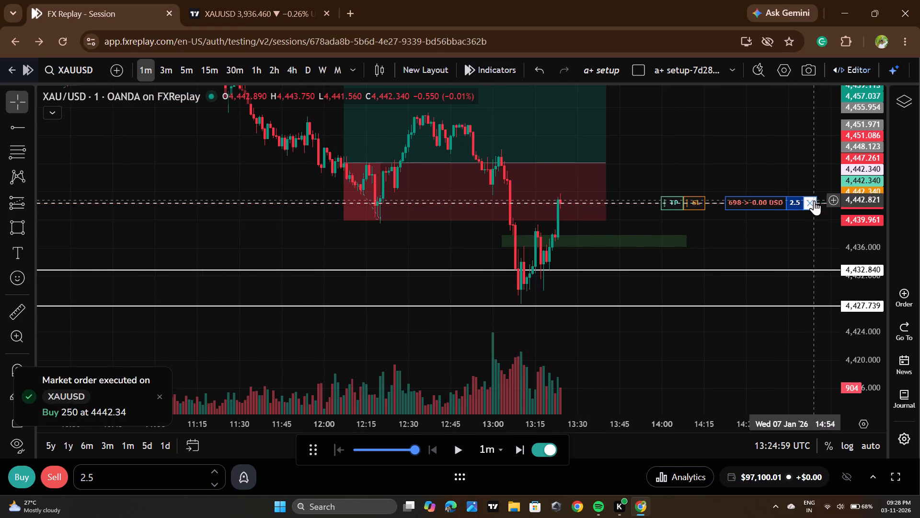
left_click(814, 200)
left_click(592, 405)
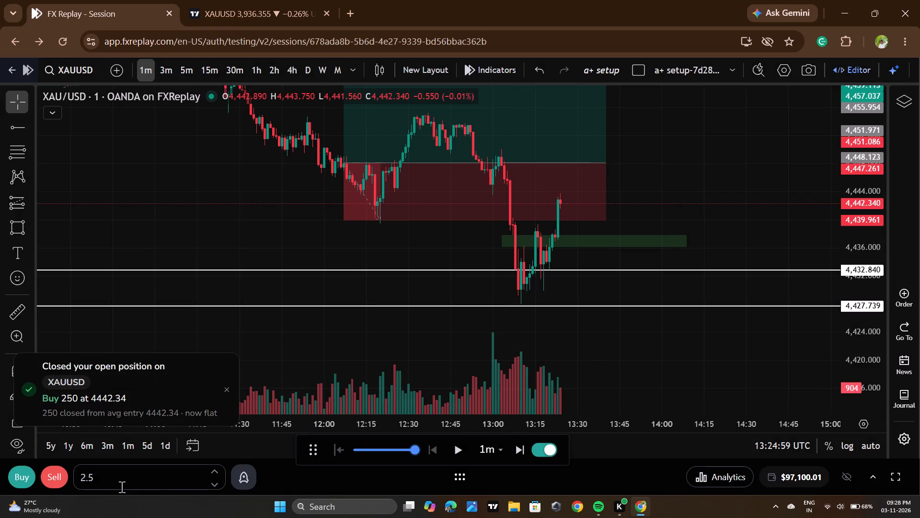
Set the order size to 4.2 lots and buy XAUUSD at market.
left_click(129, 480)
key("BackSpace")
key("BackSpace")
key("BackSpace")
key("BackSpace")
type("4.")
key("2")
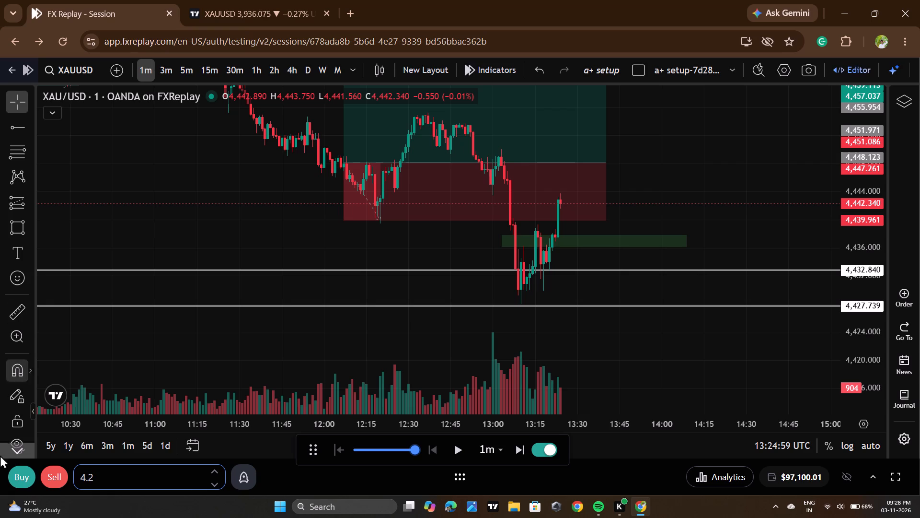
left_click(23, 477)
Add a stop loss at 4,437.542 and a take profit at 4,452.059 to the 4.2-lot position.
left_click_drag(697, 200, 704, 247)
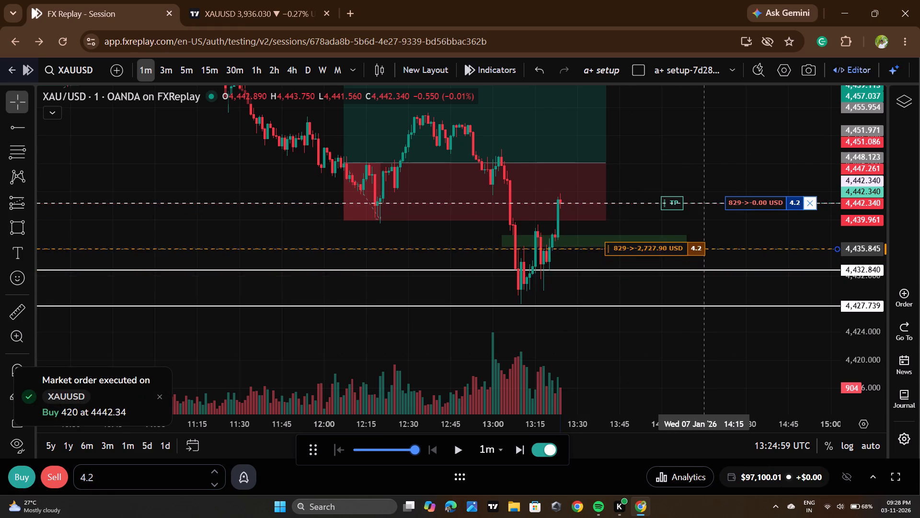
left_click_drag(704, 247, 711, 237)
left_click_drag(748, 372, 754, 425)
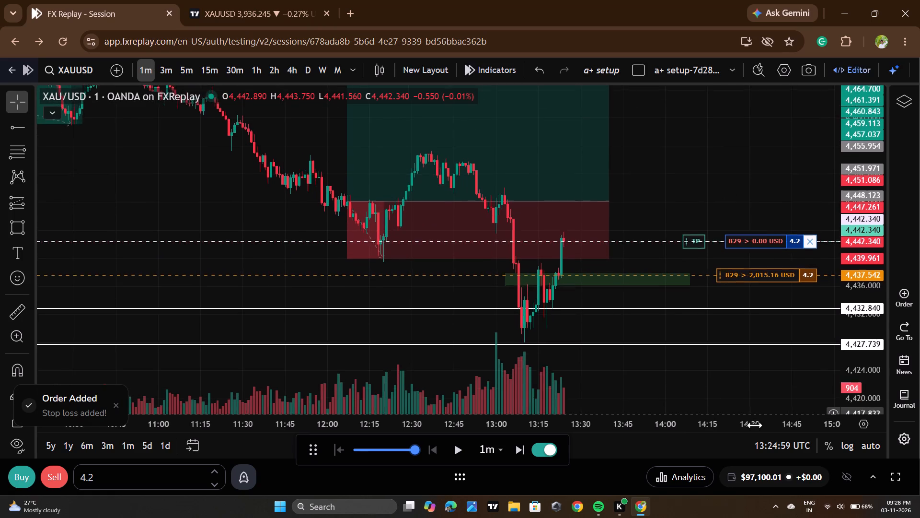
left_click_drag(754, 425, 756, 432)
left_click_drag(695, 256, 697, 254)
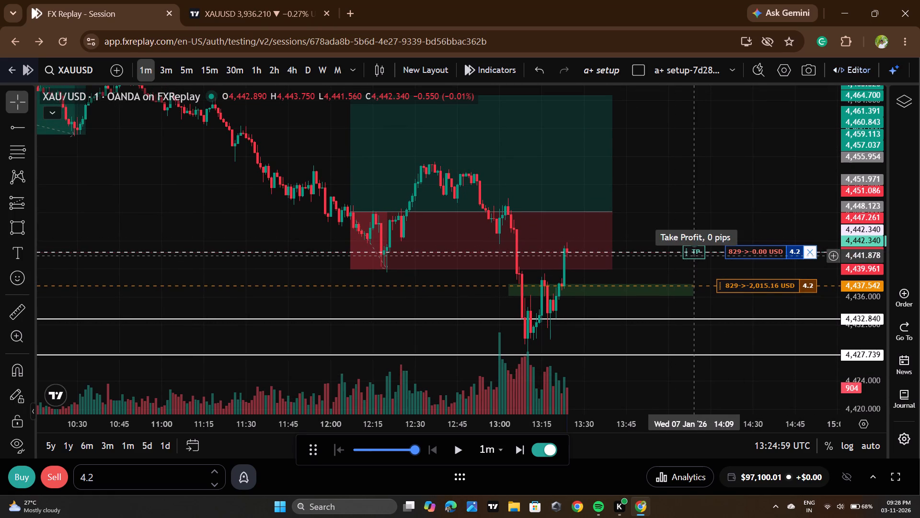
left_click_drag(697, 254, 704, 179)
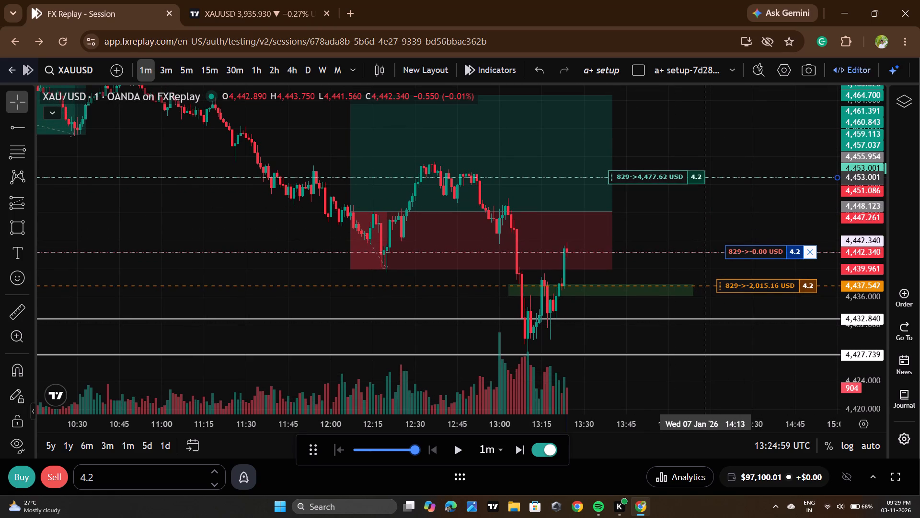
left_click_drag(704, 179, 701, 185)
Delete the old Long Position drawing that starts at 12:07.
left_click(606, 219)
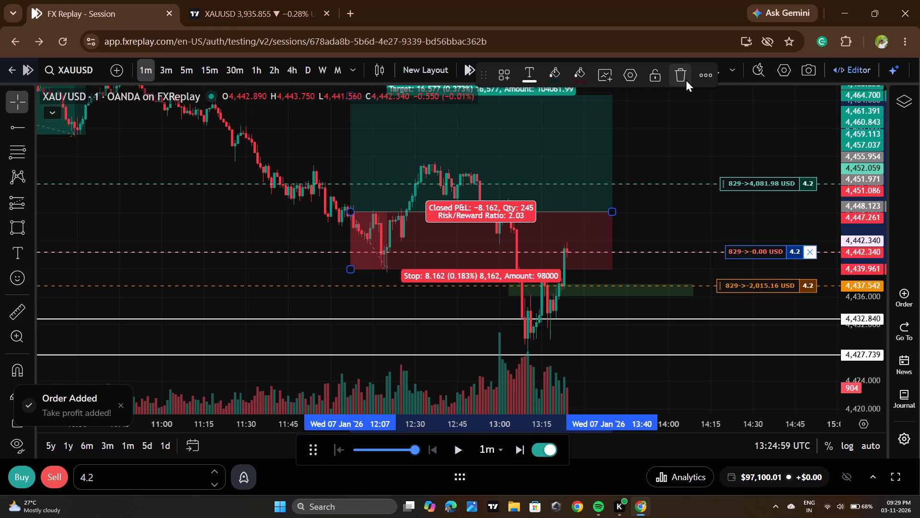
left_click(684, 79)
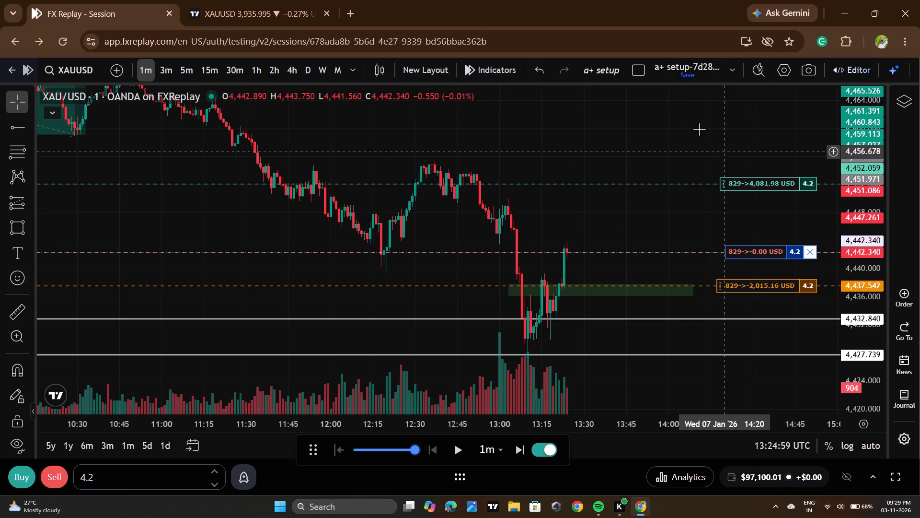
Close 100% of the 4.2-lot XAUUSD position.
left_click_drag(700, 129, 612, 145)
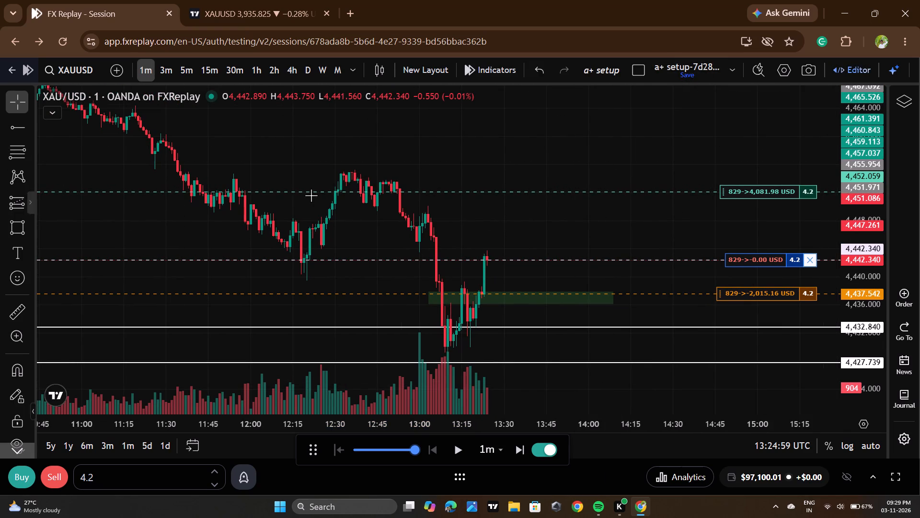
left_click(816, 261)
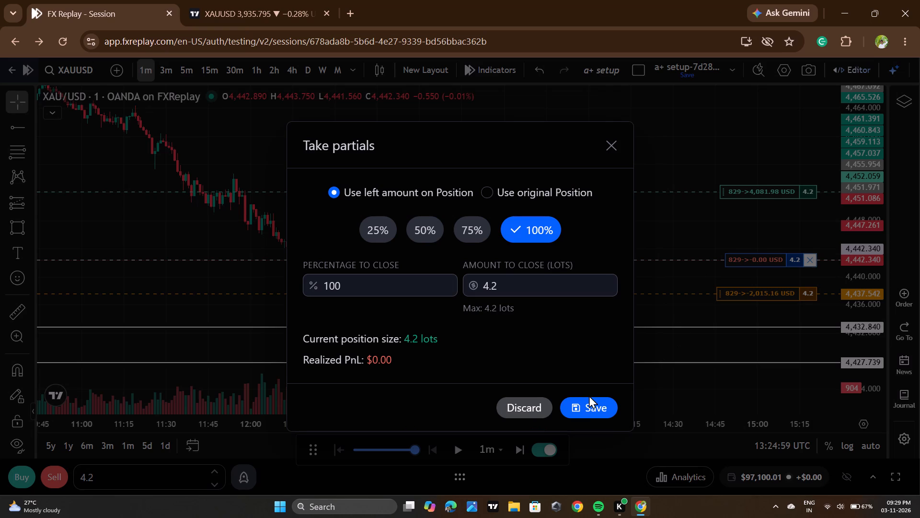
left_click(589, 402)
Set the order size to 3.5 lots and buy XAUUSD at market.
left_click(167, 473)
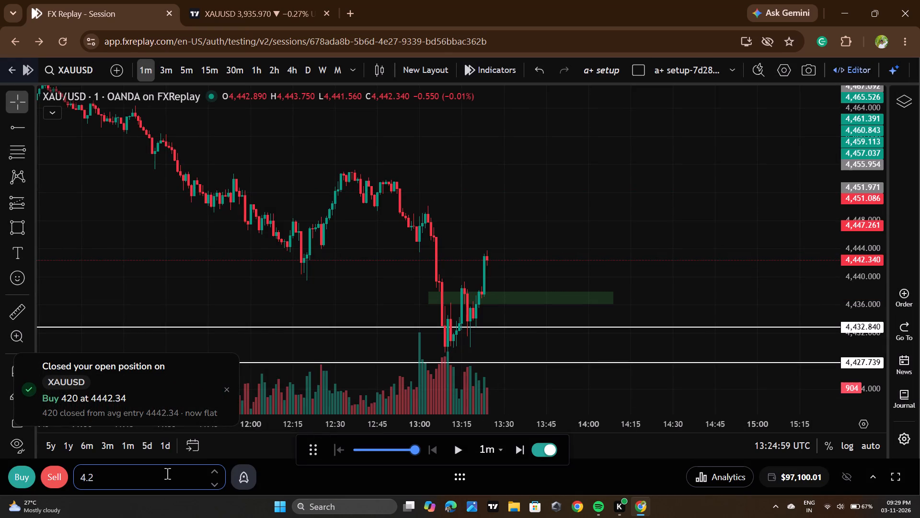
key("BackSpace")
key("BackSpace")
key("BackSpace")
key("BackSpace")
type("3.")
key("5")
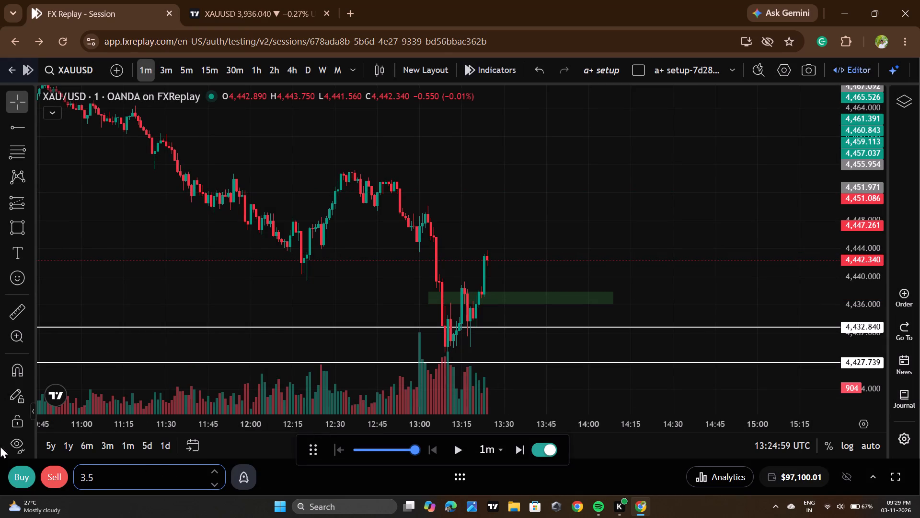
left_click(16, 475)
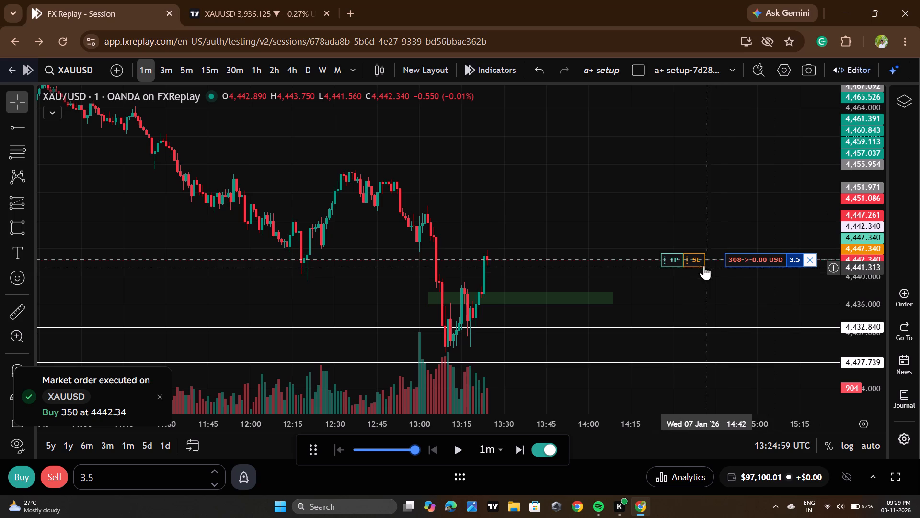
Add a stop loss at 4,435.751 and a take profit at 4,453.850 to the 3.5-lot position.
left_click_drag(698, 260, 699, 311)
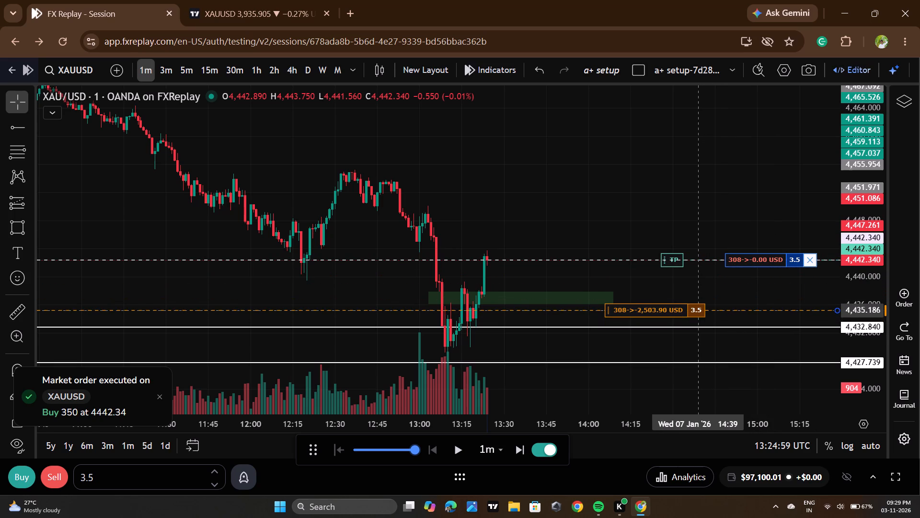
left_click_drag(699, 311, 699, 306)
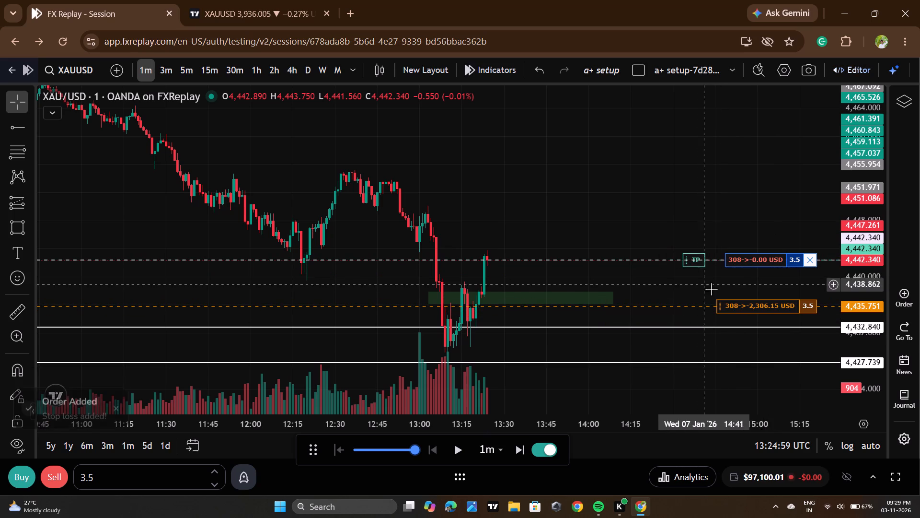
left_click_drag(693, 262, 701, 168)
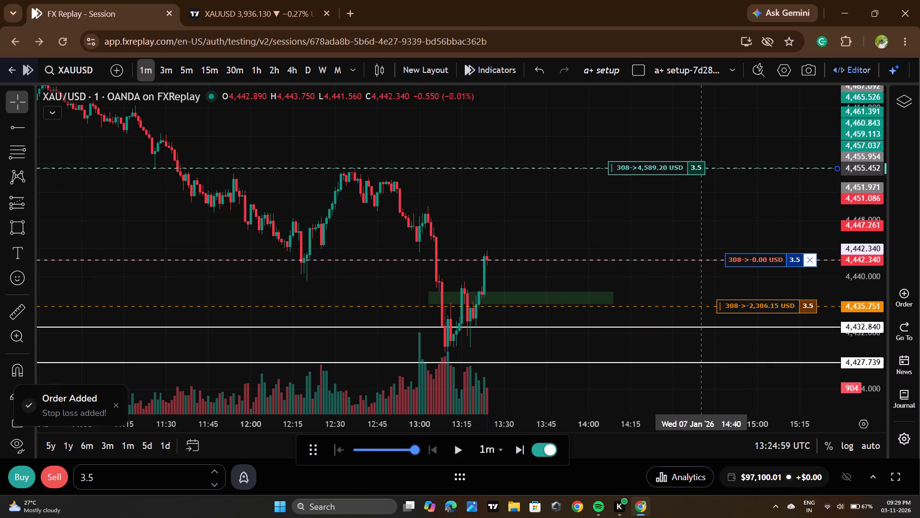
left_click_drag(701, 168, 701, 177)
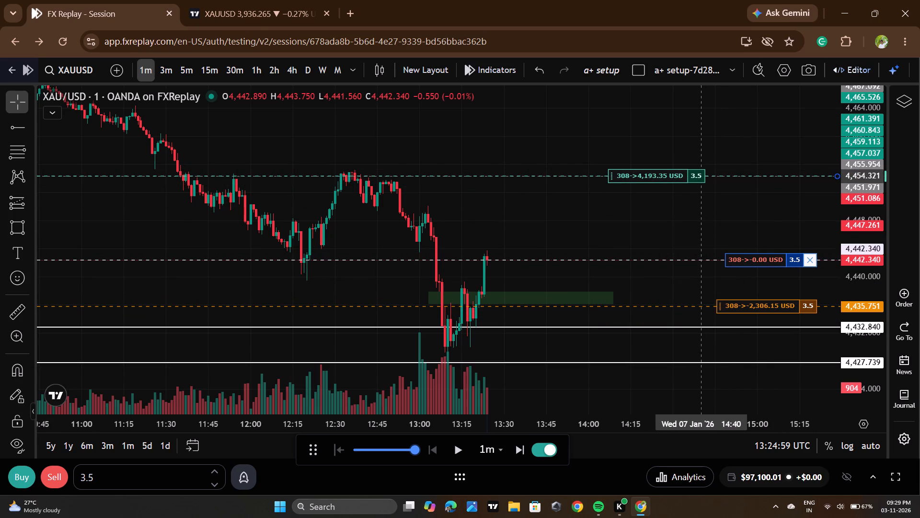
left_click_drag(701, 177, 701, 180)
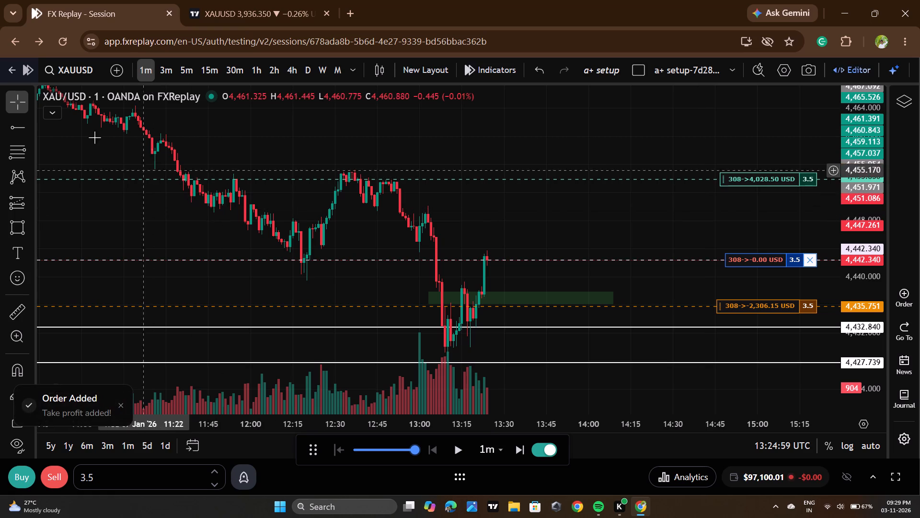
Draw a Long Position from 13:25 to about 13:57 with entry about 4,442.444, stop about 4,435.657 and target about 4,453.944.
left_click(30, 206)
left_click(137, 125)
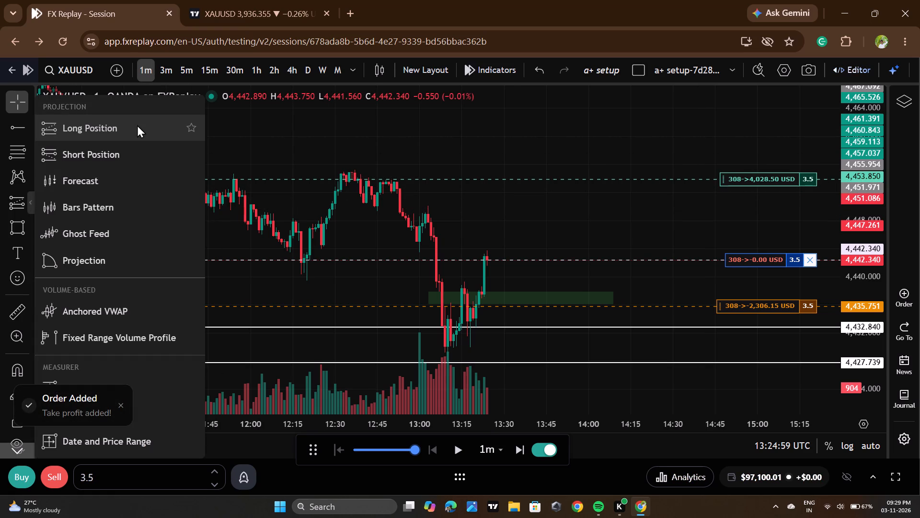
left_click(491, 260)
left_click_drag(491, 317, 496, 308)
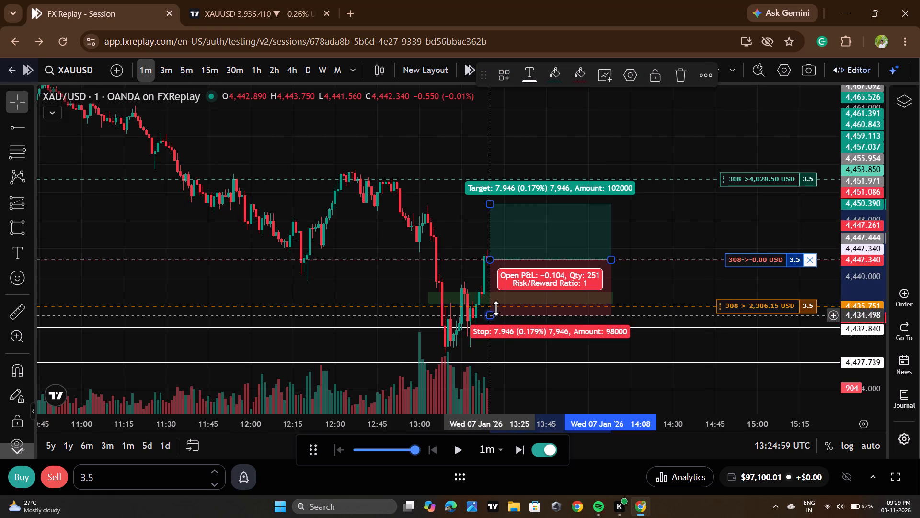
left_click_drag(496, 308, 496, 307)
left_click_drag(490, 204, 492, 195)
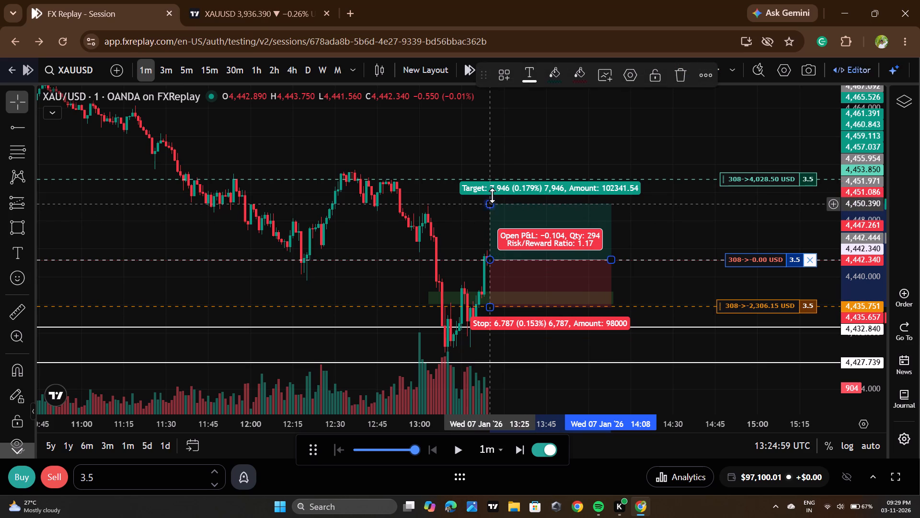
left_click_drag(492, 195, 497, 179)
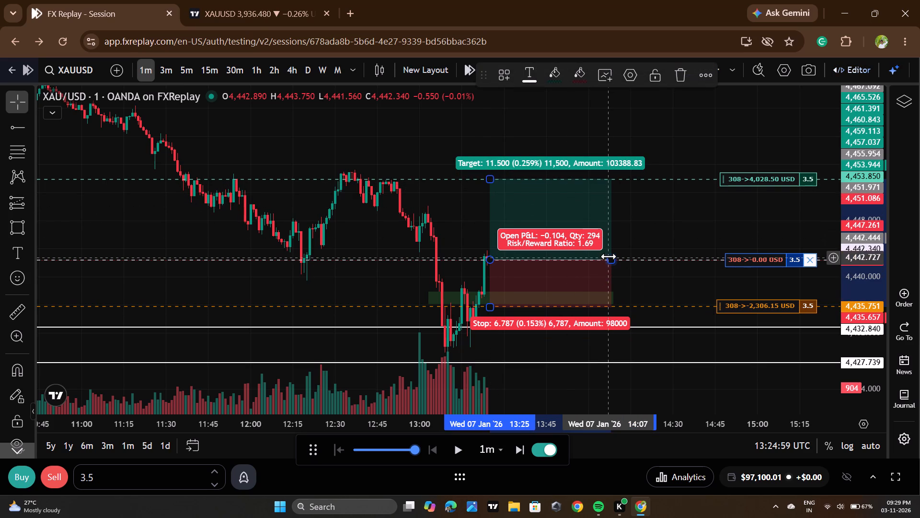
left_click_drag(609, 257, 581, 265)
left_click(598, 381)
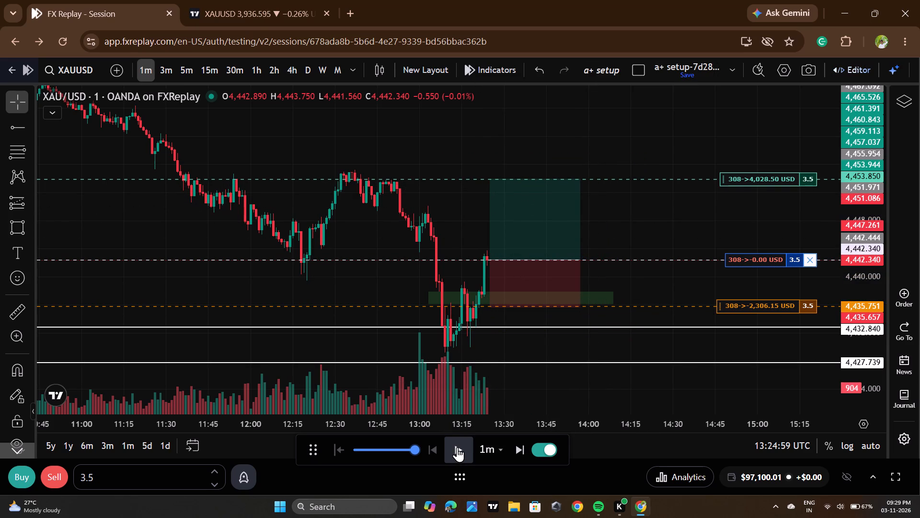
Play the replay forward in short bursts to 14:04, letting the 3.5-lot position run to its take profit.
double_click(457, 447)
left_click(457, 447)
left_click(457, 447)
left_click(457, 446)
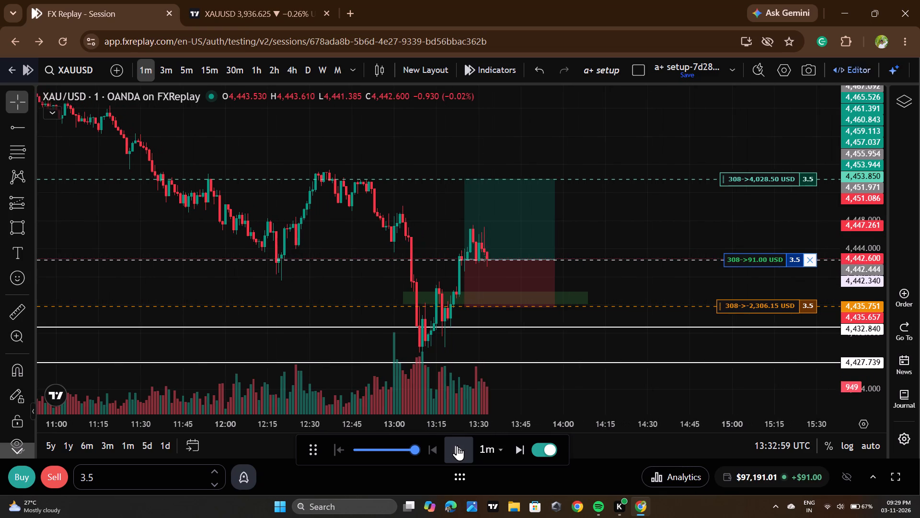
left_click(457, 445)
double_click(457, 445)
double_click(457, 444)
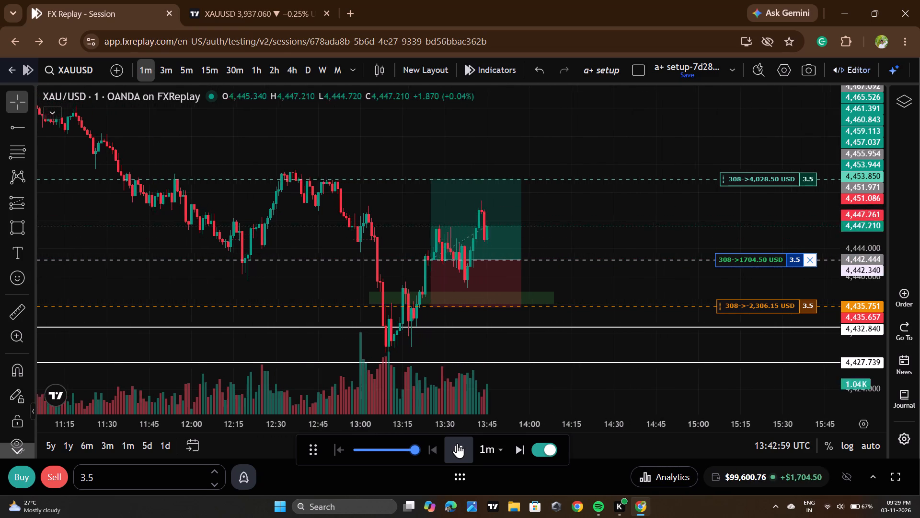
left_click(457, 439)
double_click(457, 439)
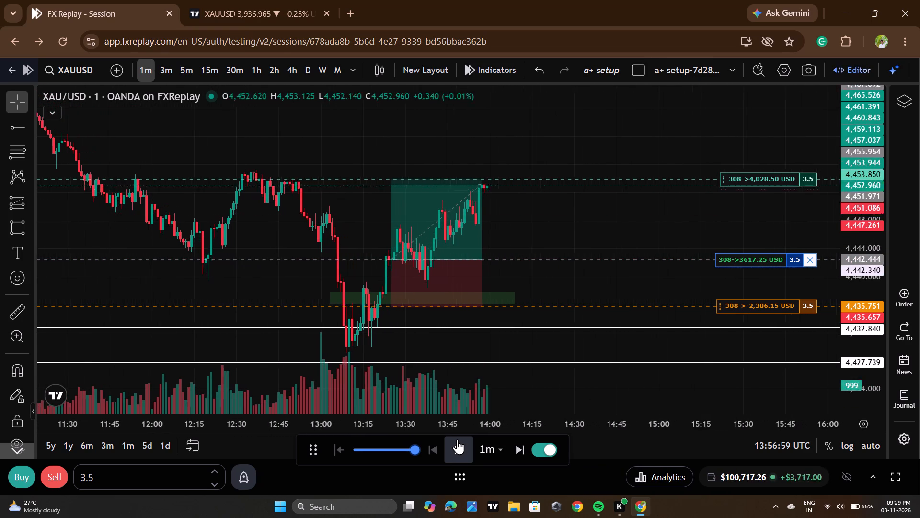
left_click(457, 439)
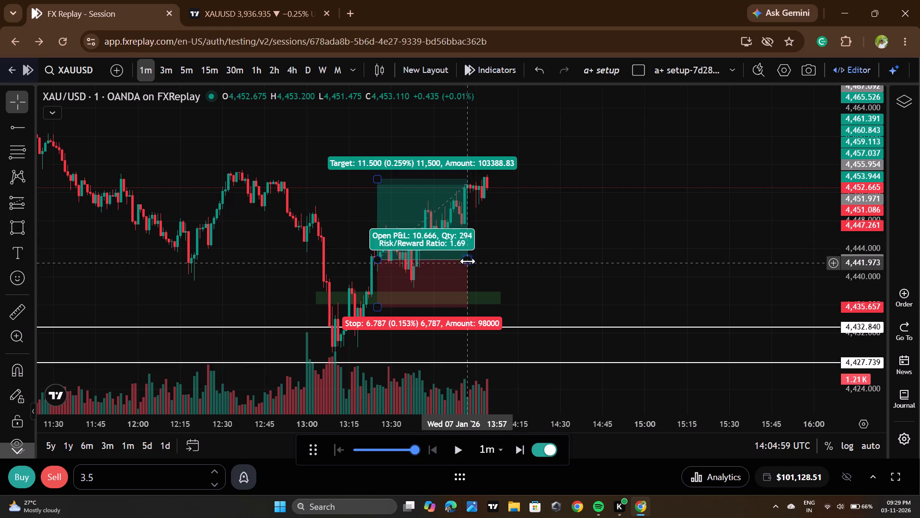
Extend the end of the 13:25 Long Position drawing to just past 14:00.
left_click_drag(467, 260, 478, 260)
left_click(641, 240)
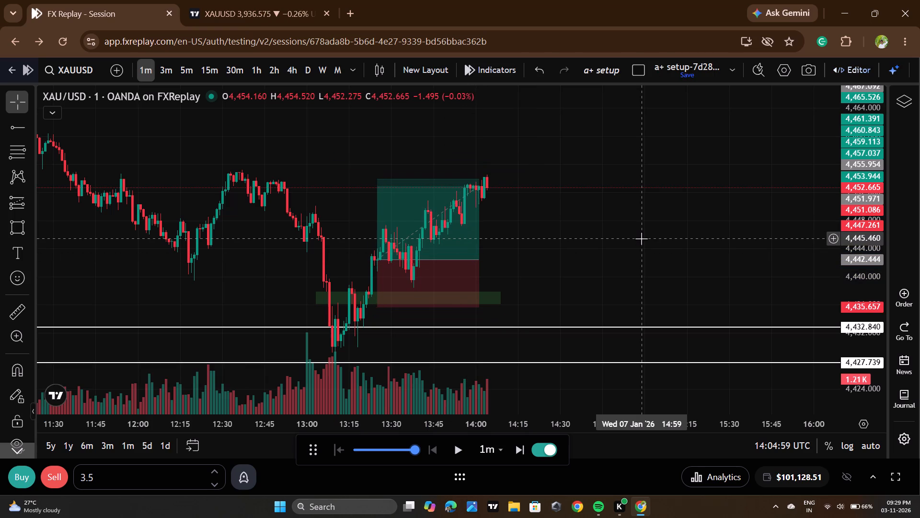
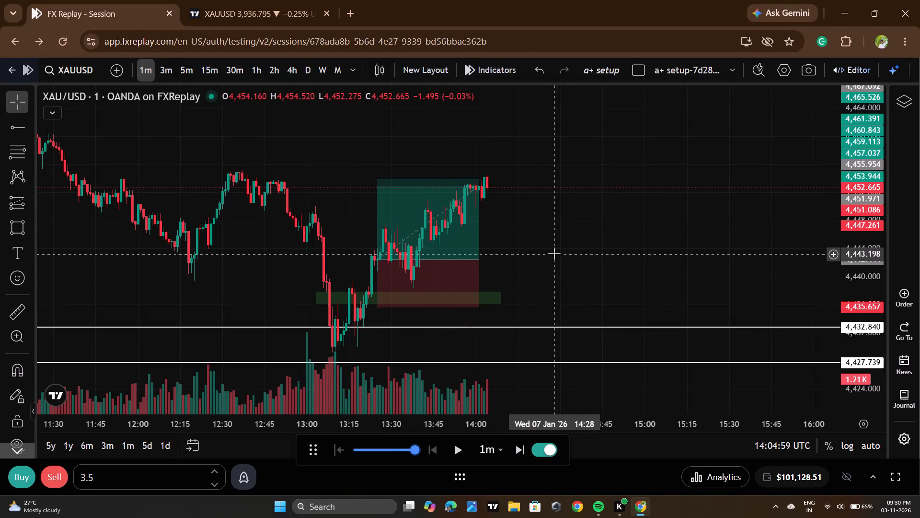
Measure the price move from the 13:25 long's entry level at about 13:40 up to its take-profit exit near 14:00.
left_click(766, 270)
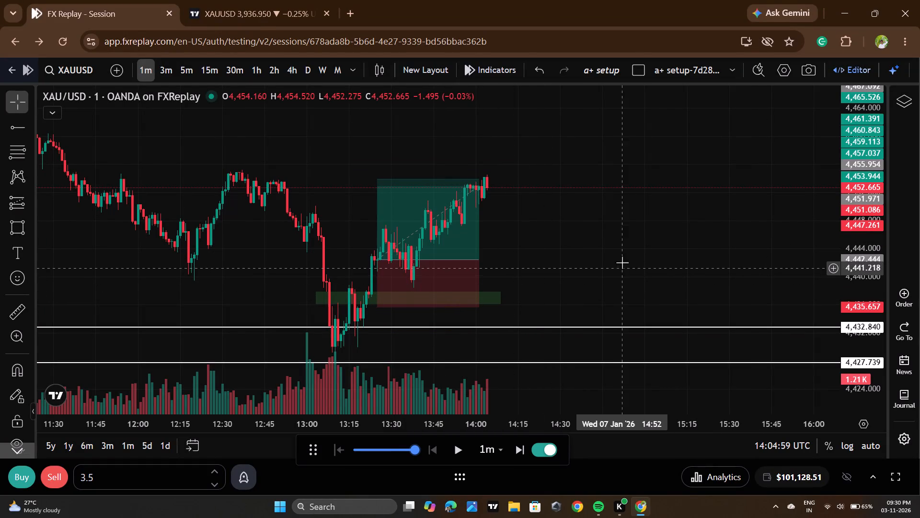
scroll(624, 256, "down", 2)
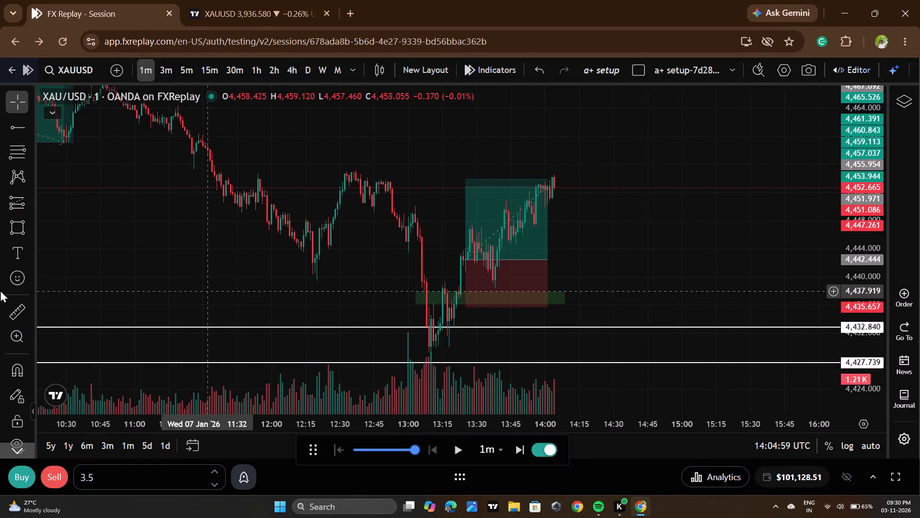
left_click(2, 316)
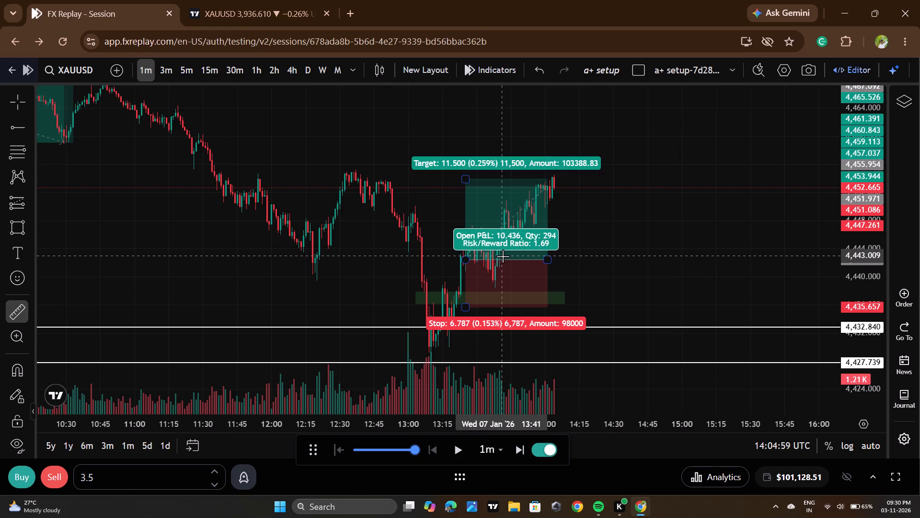
left_click(501, 259)
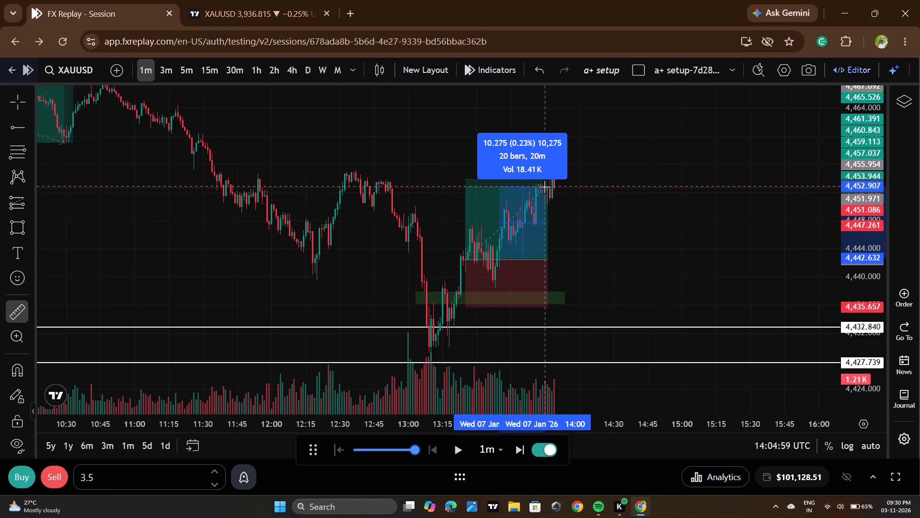
left_click(544, 187)
left_click(747, 205)
Play the replay forward from 14:04 to 14:51, pausing there.
scroll(874, 200, "up", 5)
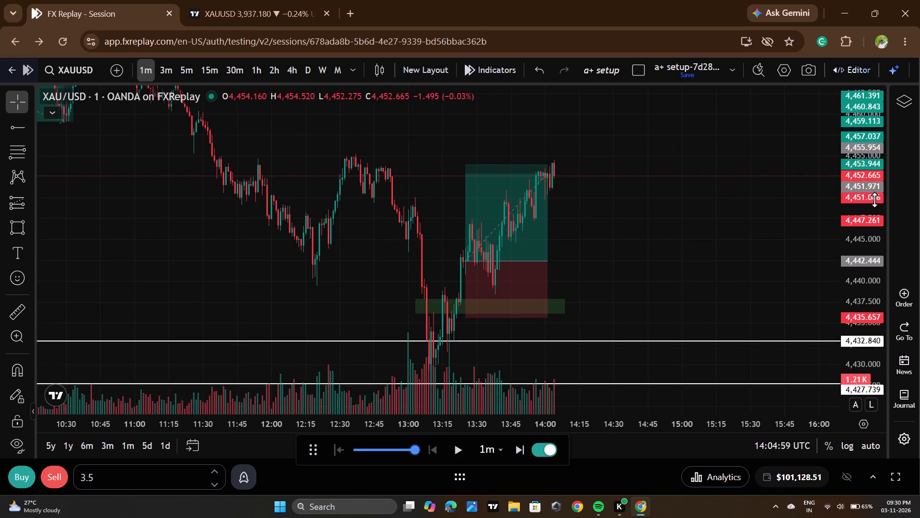
scroll(874, 200, "up", 5)
scroll(607, 253, "up", 2)
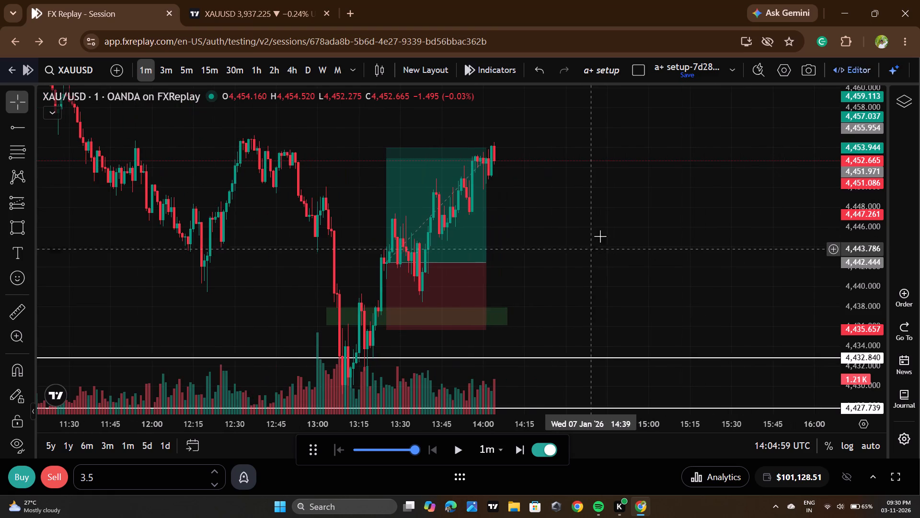
scroll(606, 234, "down", 5)
scroll(852, 127, "down", 7)
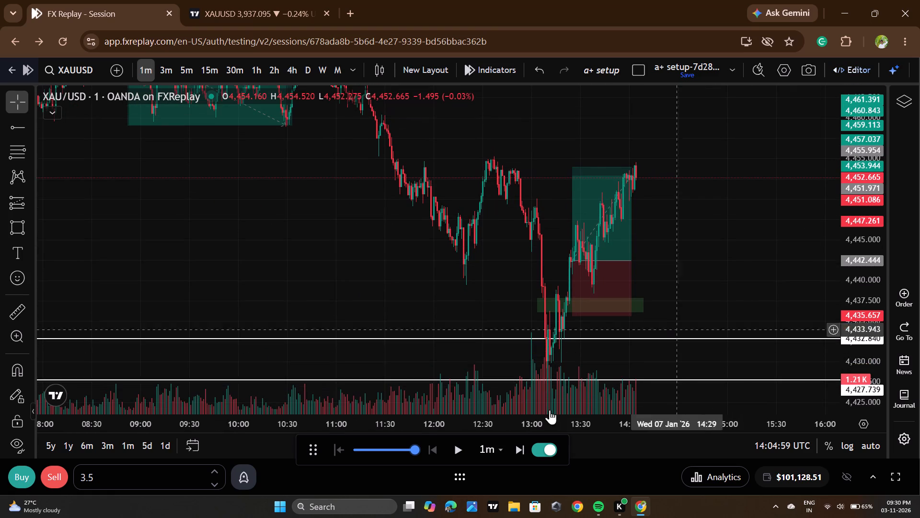
left_click(454, 454)
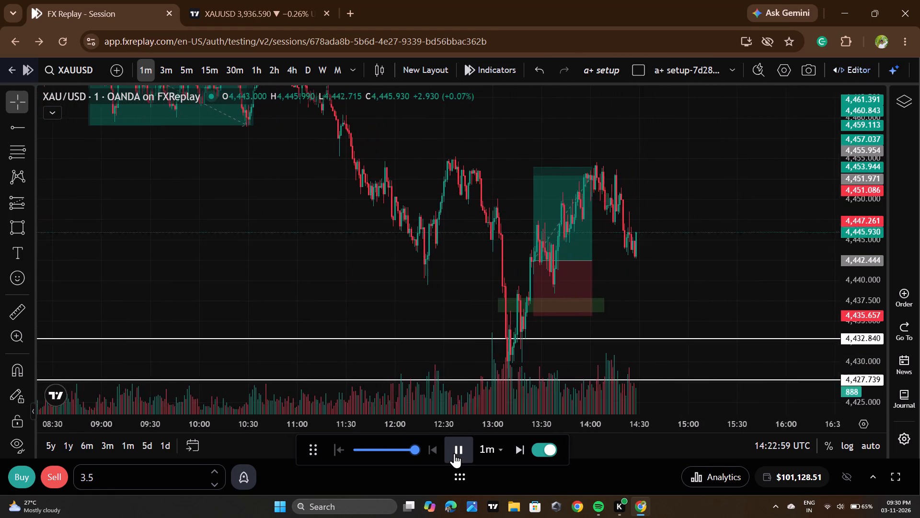
left_click(454, 453)
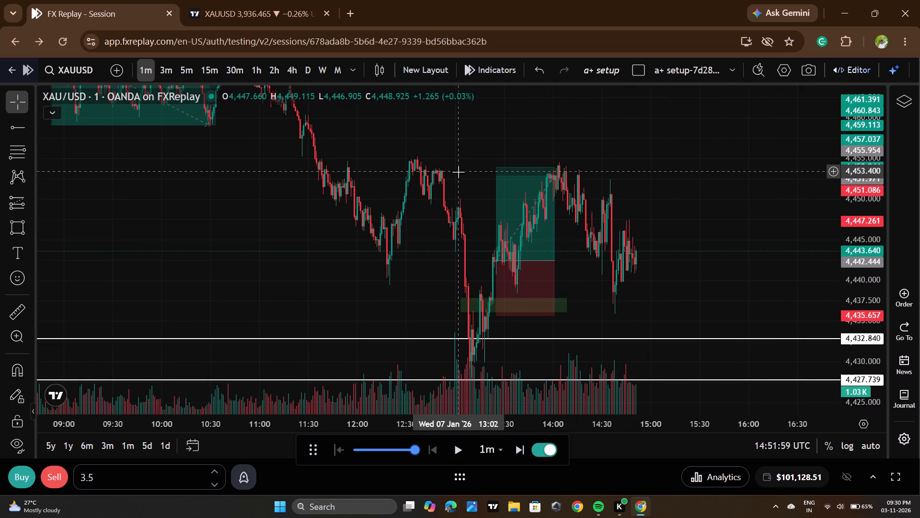
Delete the horizontal line at 4,432.840.
scroll(735, 234, "up", 3)
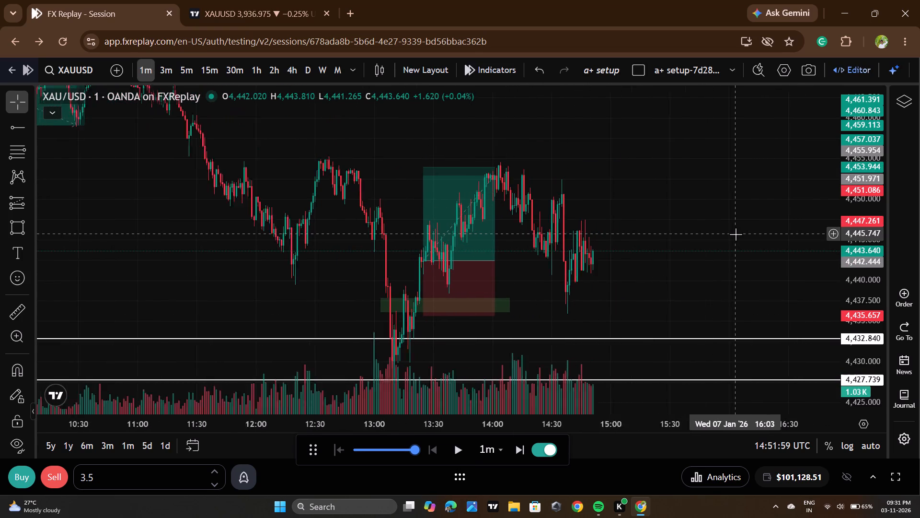
scroll(736, 234, "up", 2)
scroll(736, 234, "down", 5)
left_click_drag(767, 254, 757, 158)
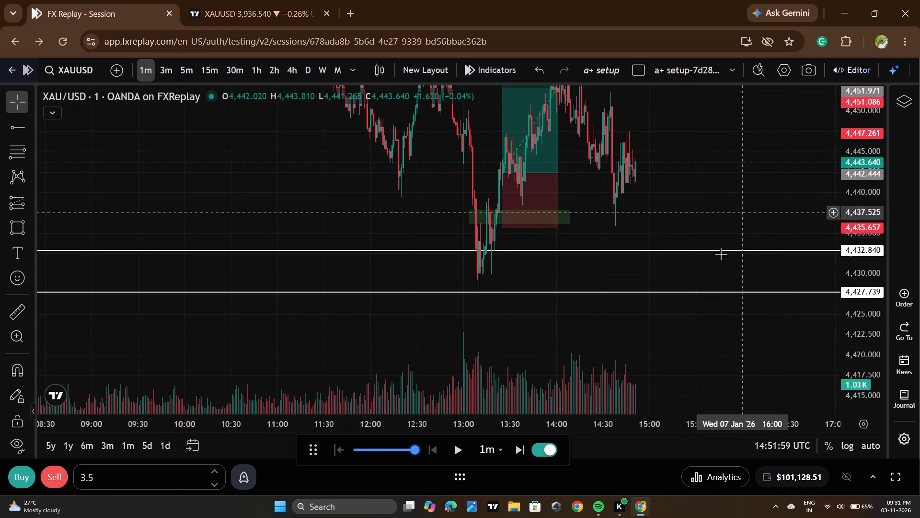
left_click(704, 256)
left_click(704, 253)
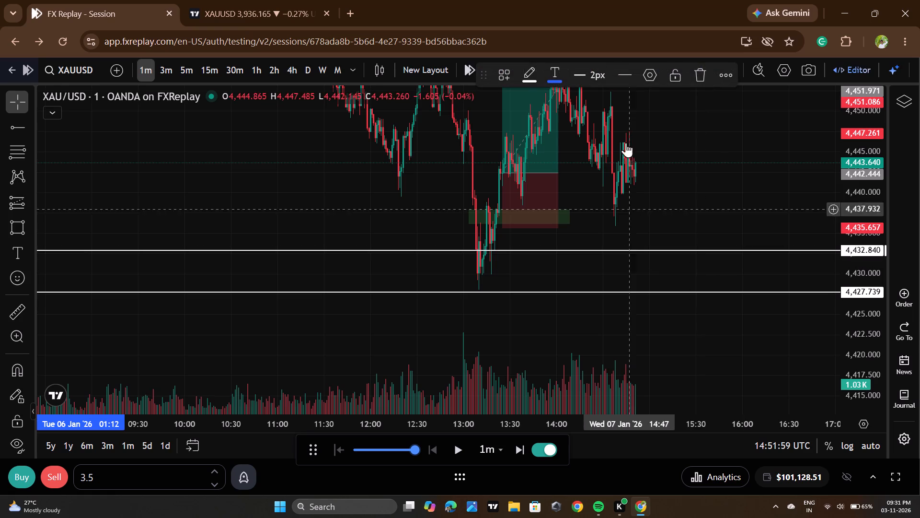
left_click(712, 75)
Examine the price action around the remaining 4,427.739 level, both recent and back through 6 January.
scroll(538, 242, "up", 4)
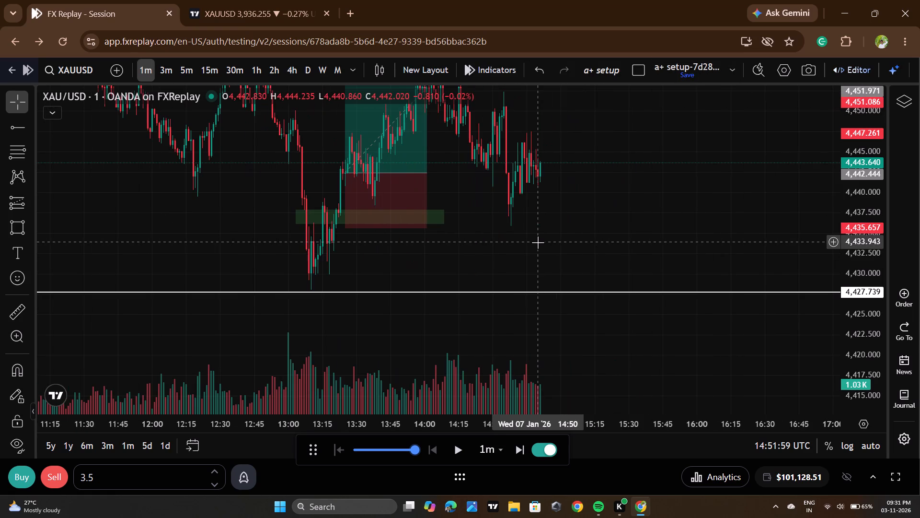
scroll(871, 212, "up", 6)
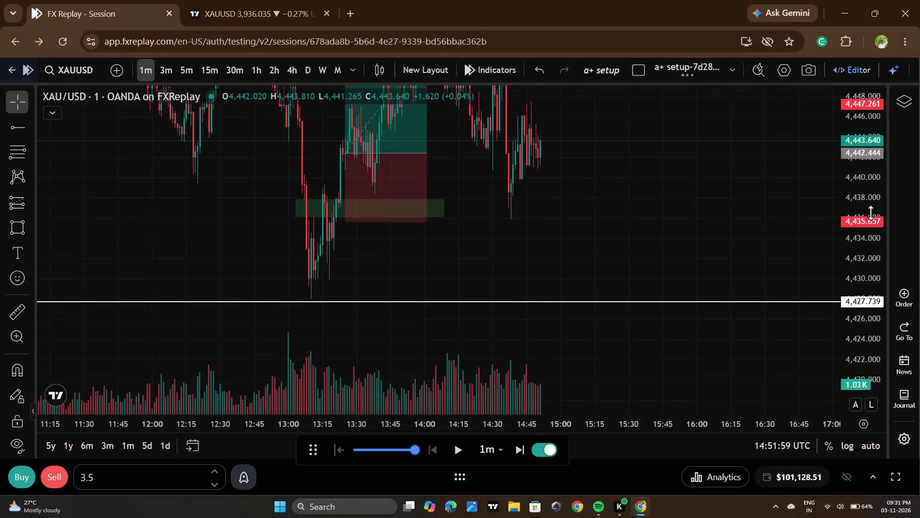
scroll(871, 212, "up", 11)
scroll(871, 212, "down", 14)
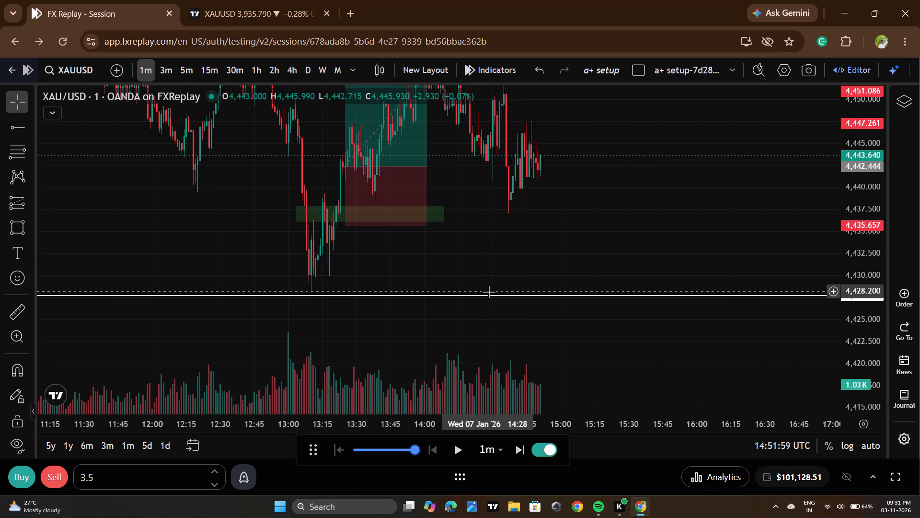
scroll(364, 297, "down", 19)
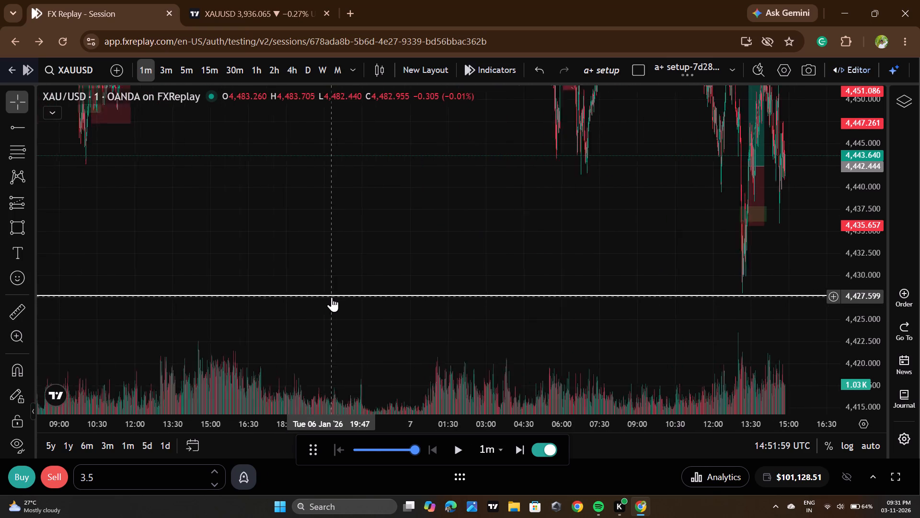
scroll(236, 330, "up", 6)
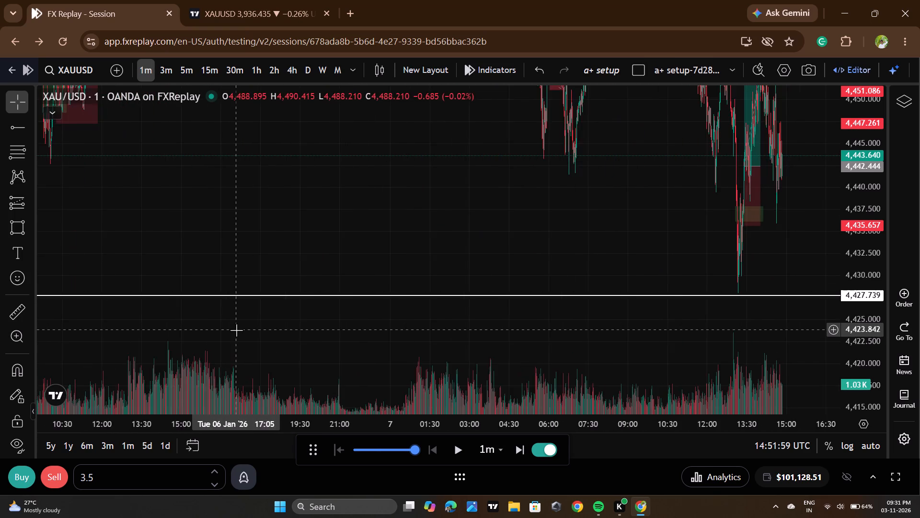
scroll(236, 330, "up", 17)
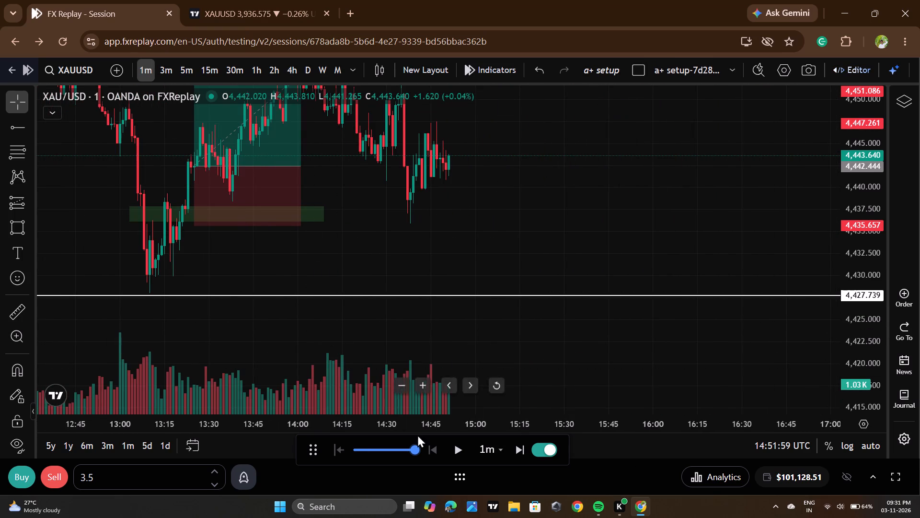
Play the replay forward in two short bursts to 15:20.
left_click(452, 446)
left_click(446, 443)
scroll(625, 243, "down", 3)
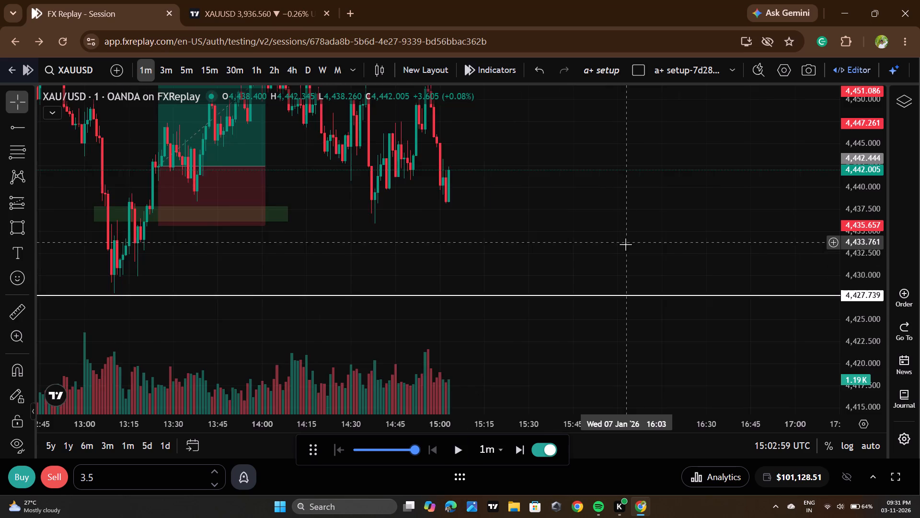
left_click_drag(780, 219, 765, 331)
left_click(469, 442)
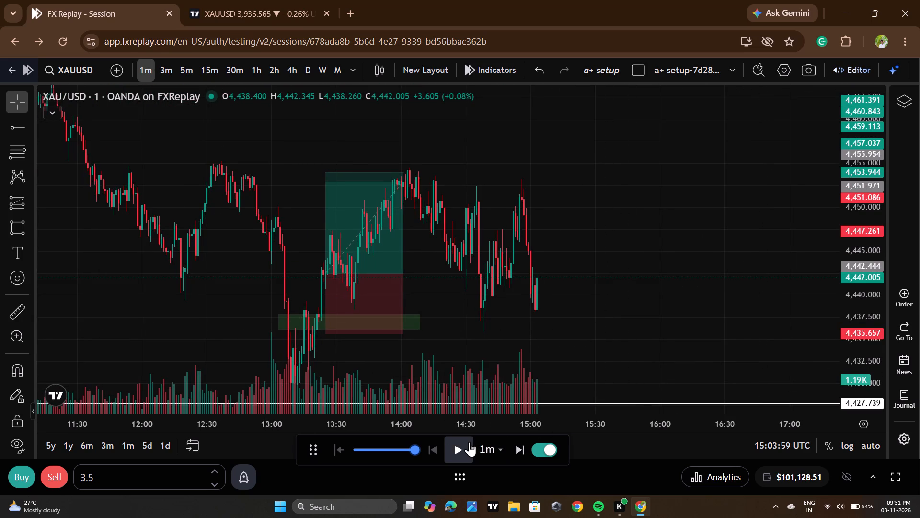
left_click(469, 442)
Draw a rectangle zone from 15:01 to 16:23 between about 4,433.7 and 4,436.5, across the sharp sell-off.
left_click_drag(652, 296, 652, 232)
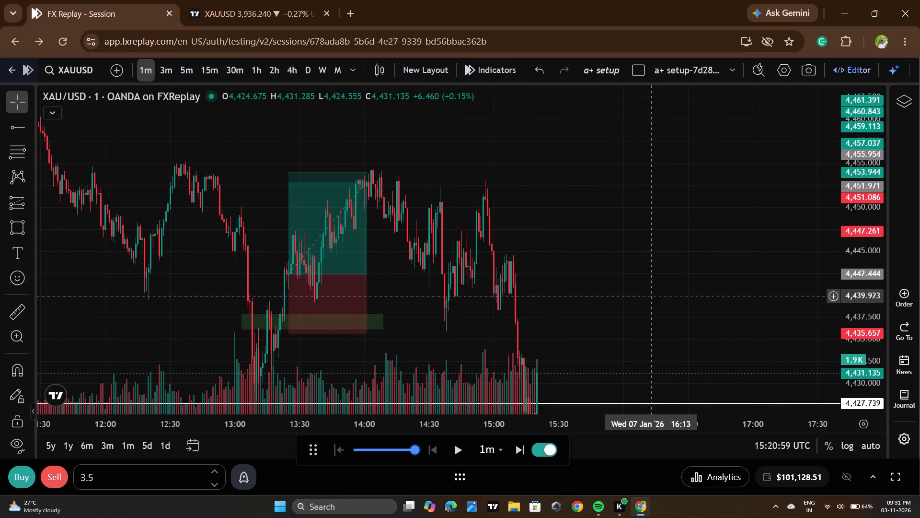
left_click_drag(652, 232, 654, 131)
scroll(626, 204, "up", 7)
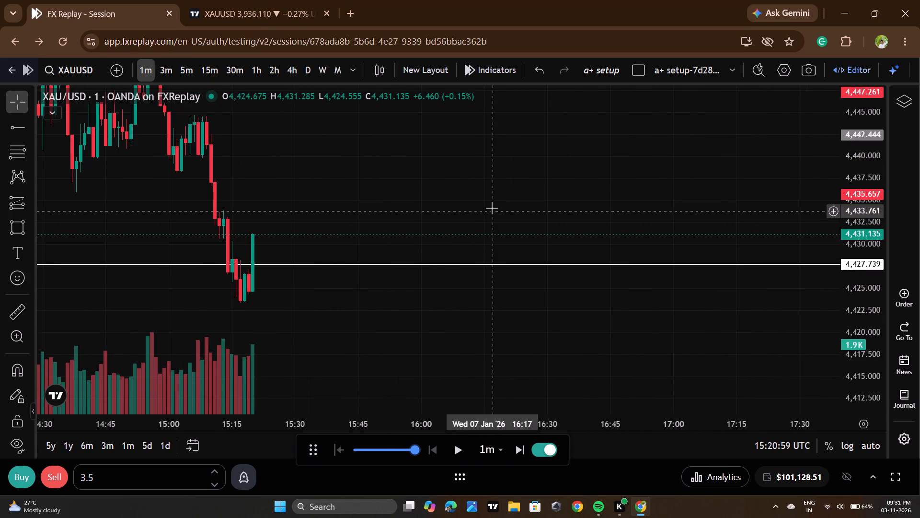
left_click_drag(612, 207, 629, 276)
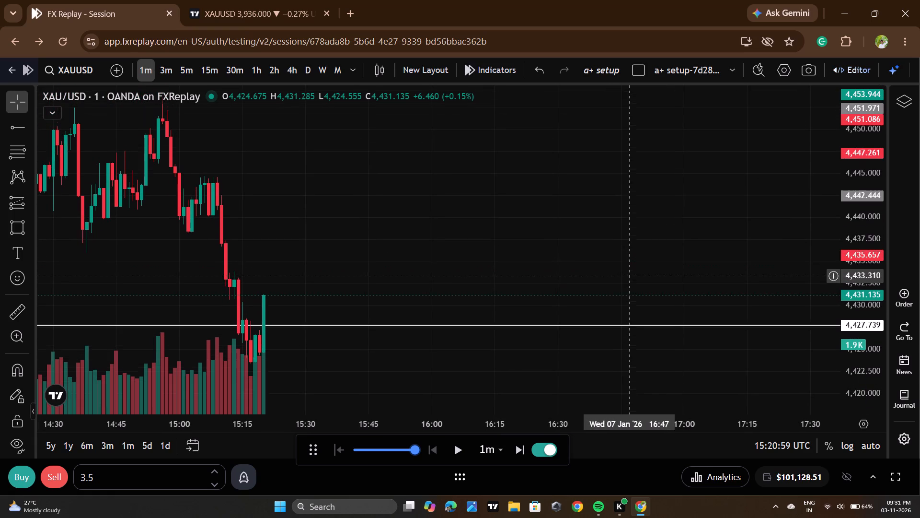
left_click_drag(629, 276, 626, 276)
left_click(0, 222)
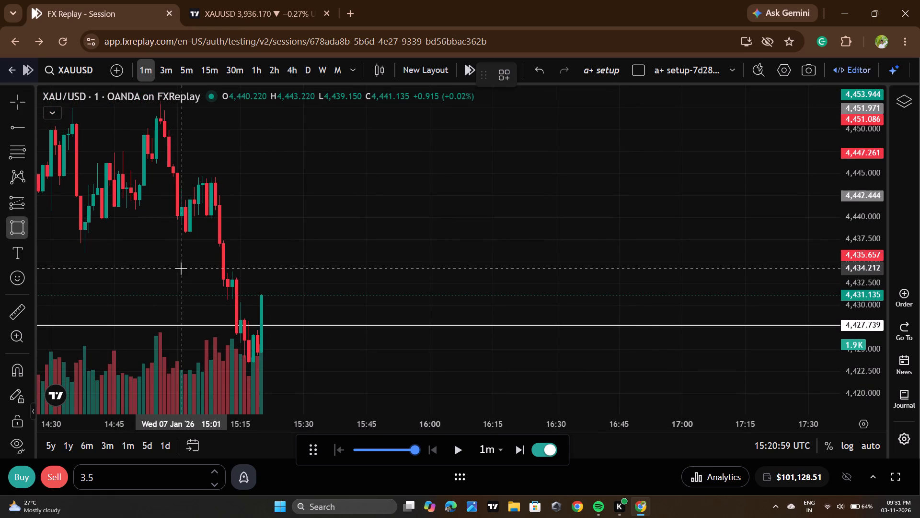
left_click(183, 273)
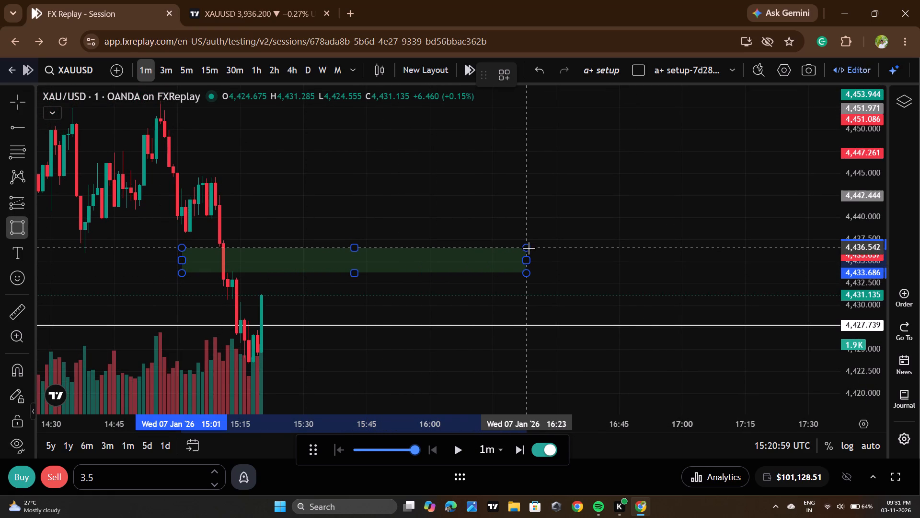
left_click(529, 248)
left_click(692, 247)
Play the replay forward in bursts from 15:20 to 15:52.
left_click(462, 445)
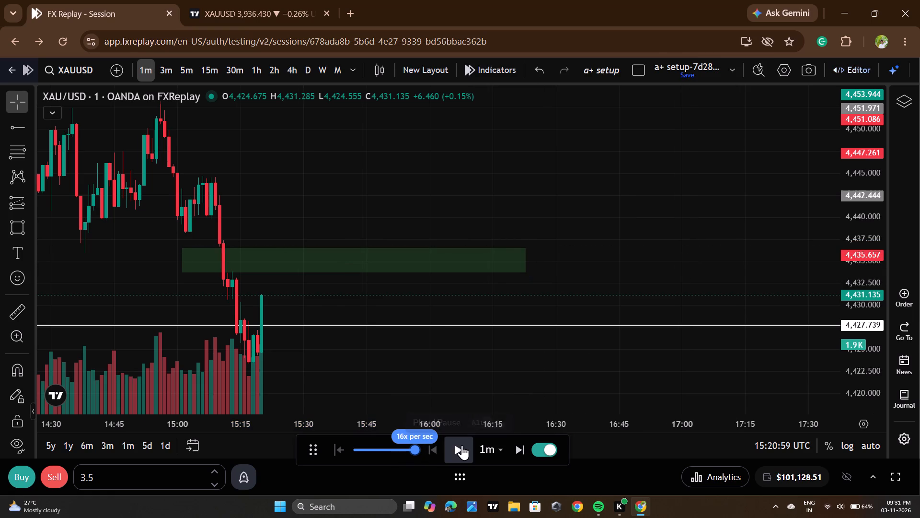
double_click(462, 445)
left_click(462, 445)
left_click(462, 445)
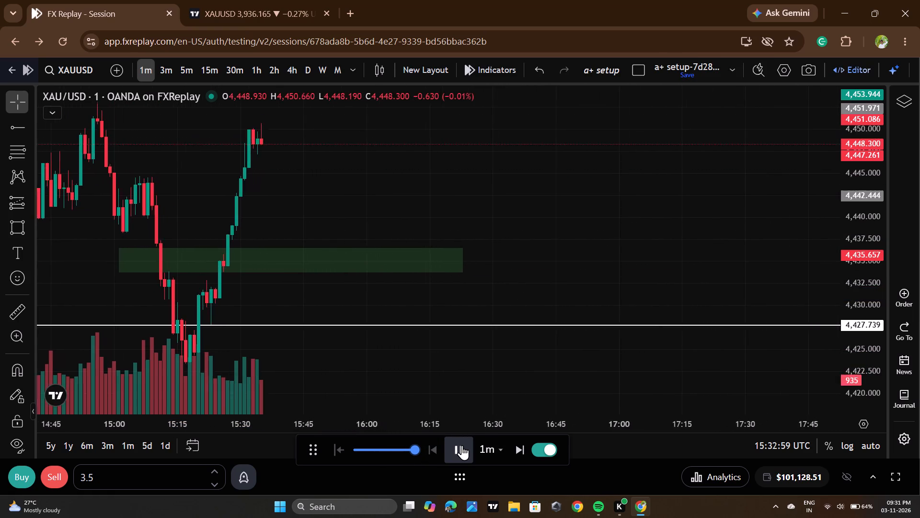
left_click(462, 445)
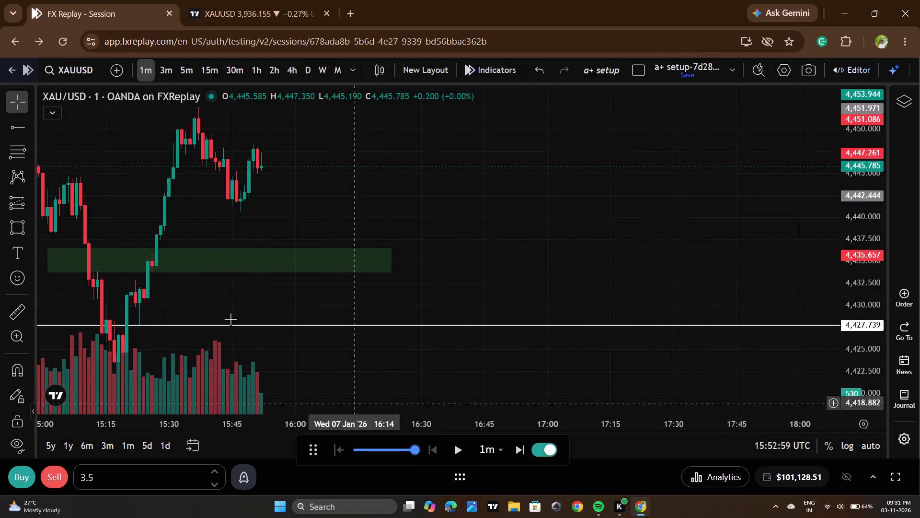
Draw a second rectangle zone above the first, from 15:08 to about 16:19 between about 4,437.2 and 4,441.
left_click(13, 222)
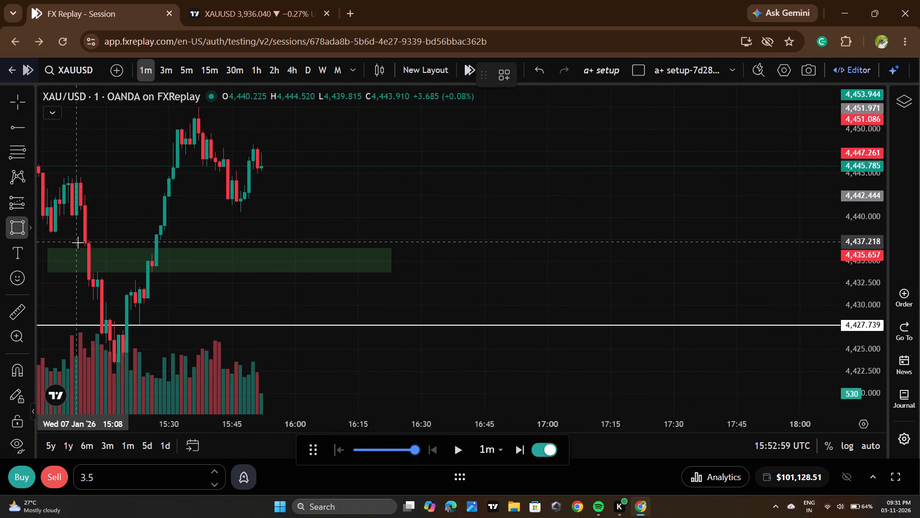
left_click(78, 242)
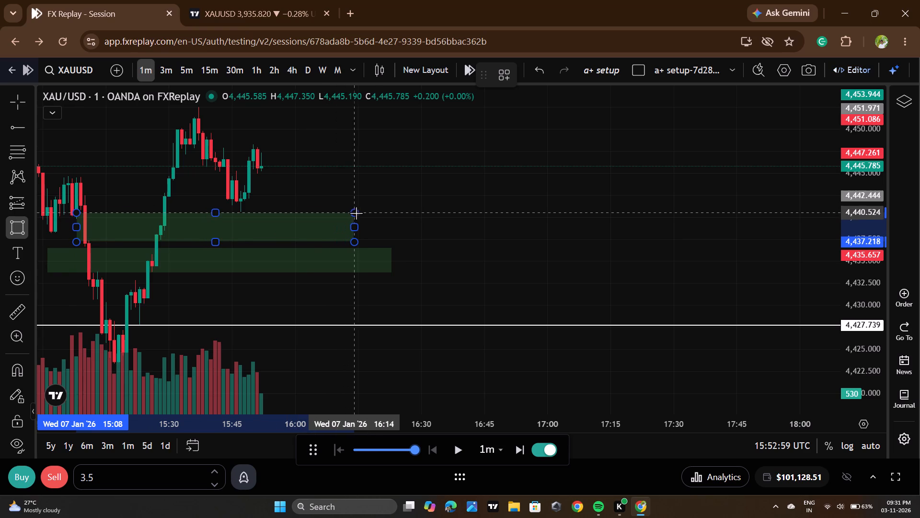
left_click(374, 209)
left_click(462, 216)
Set the order size to 4 lots and buy XAUUSD at market at 4,445.785.
left_click_drag(615, 226, 639, 326)
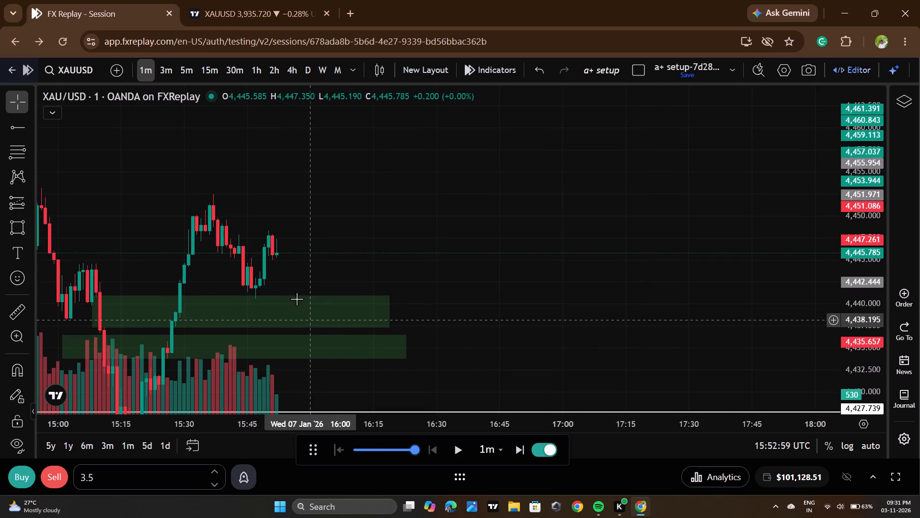
scroll(364, 296, "down", 2)
left_click(142, 482)
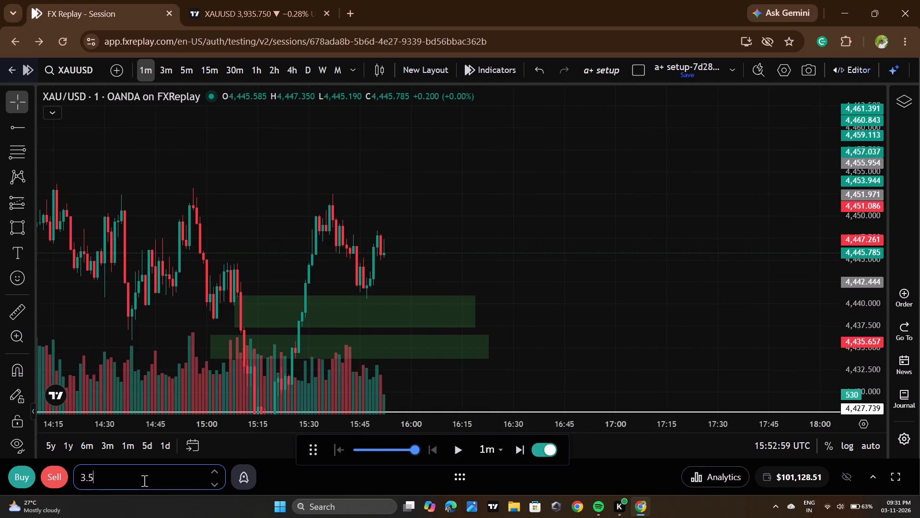
key("BackSpace")
key("BackSpace")
key("BackSpace")
key("BackSpace")
key("4")
left_click(19, 482)
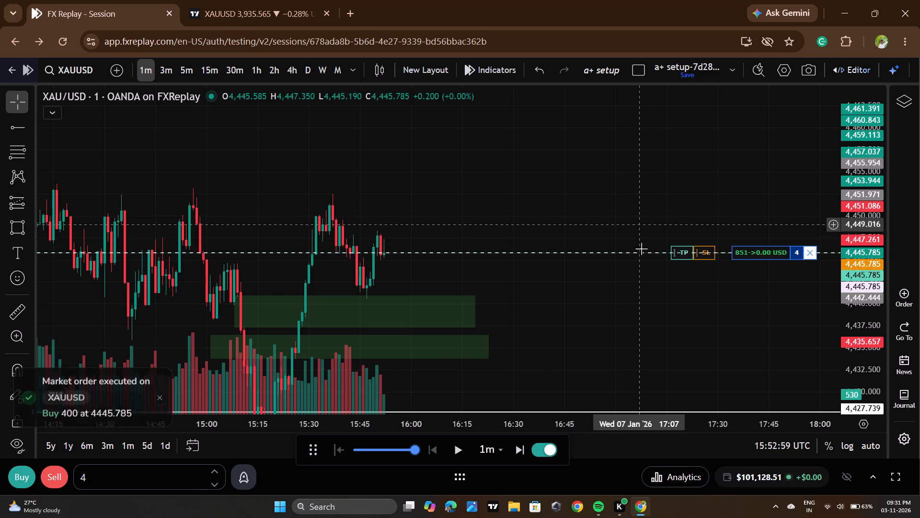
Add a stop loss at about 4,432.408 to the 4-lot long position, below both zones.
left_click_drag(710, 256, 709, 371)
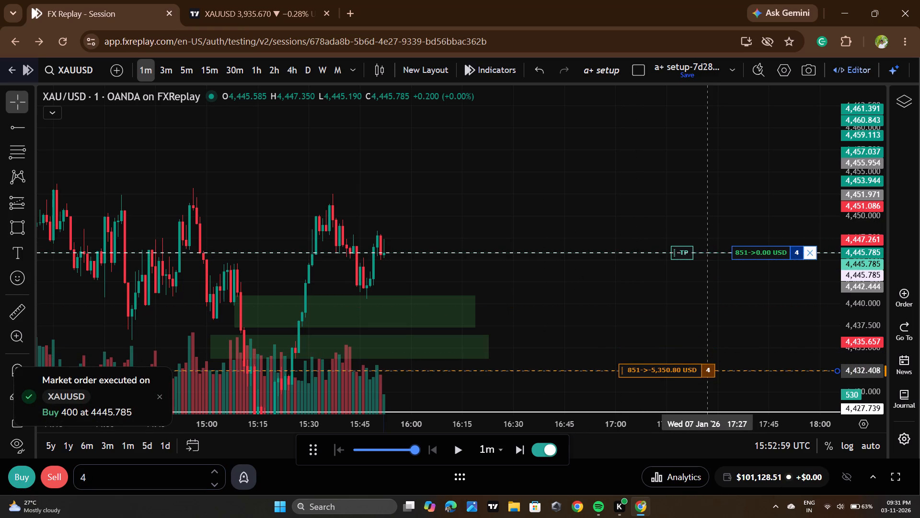
Raise the 4-lot long position's stop loss to about 4,440.6, just below the top of the upper green zone.
left_click_drag(709, 371, 706, 309)
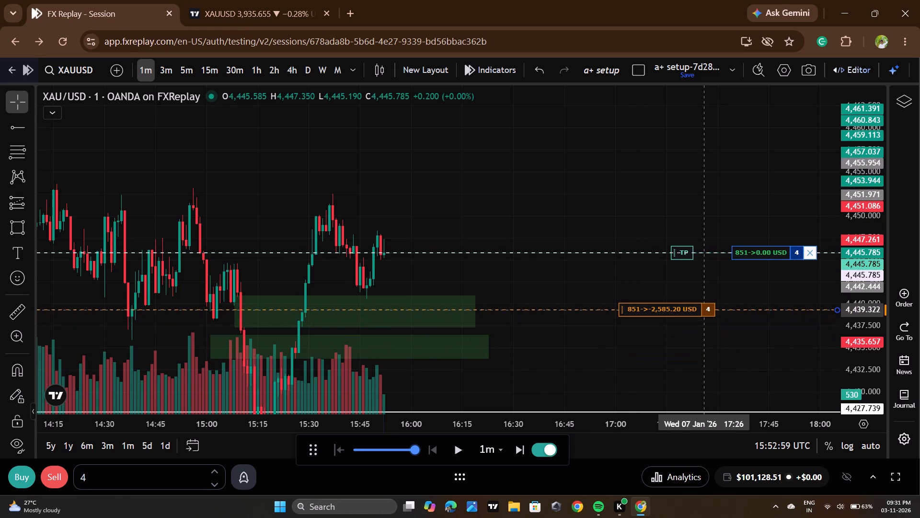
left_click_drag(706, 309, 706, 299)
Add a take profit to the 4-lot long position and adjust it to 4,456.080.
scroll(717, 294, "down", 2)
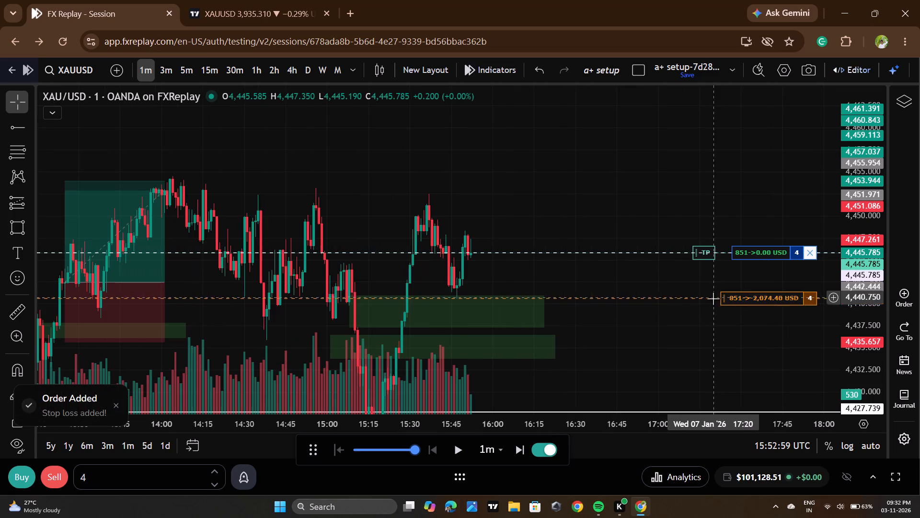
left_click_drag(712, 346, 724, 411)
left_click_drag(707, 309, 714, 201)
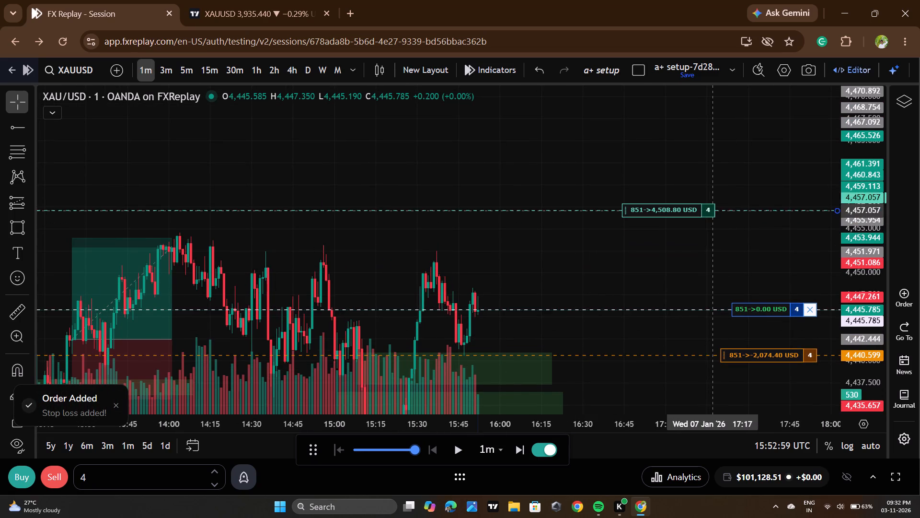
left_click_drag(714, 201, 713, 214)
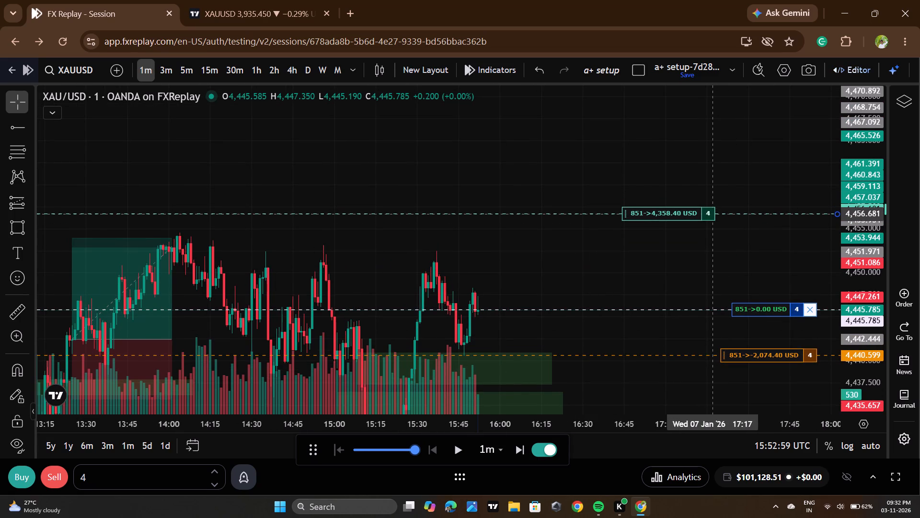
left_click_drag(713, 214, 712, 219)
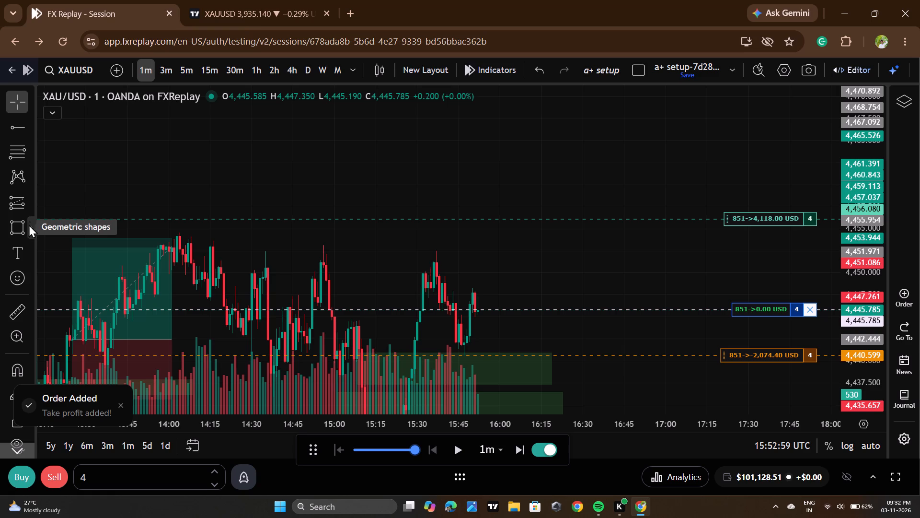
Draw a long position projection from 15:52 to about 16:25, with entry 4,445.935, stop 4,440.750 and target 4,456.080.
left_click(31, 200)
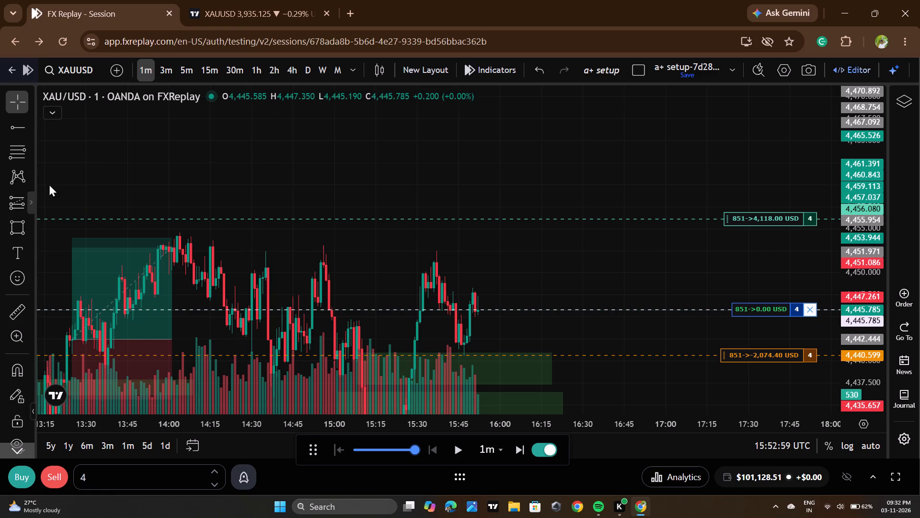
left_click(75, 137)
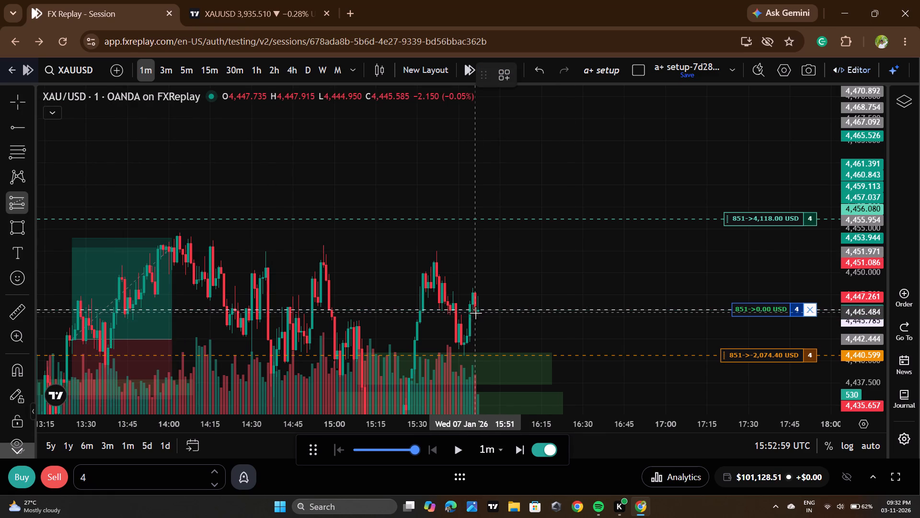
left_click(478, 309)
left_click_drag(479, 360, 481, 354)
left_click_drag(478, 254, 484, 226)
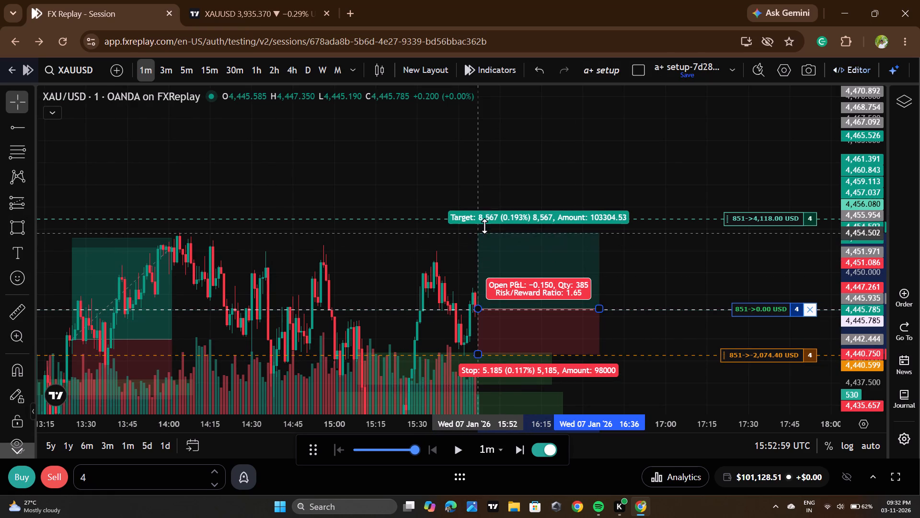
left_click_drag(484, 226, 485, 220)
left_click(690, 262)
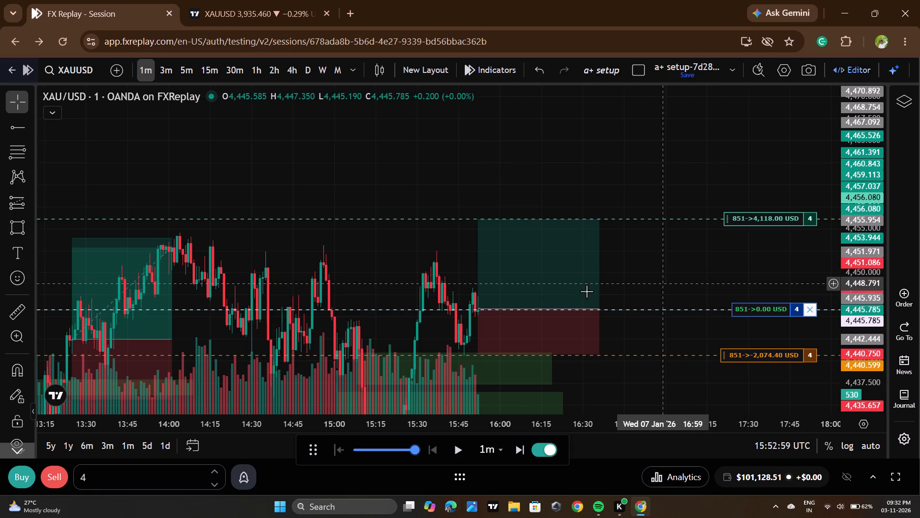
left_click_drag(595, 310, 590, 311)
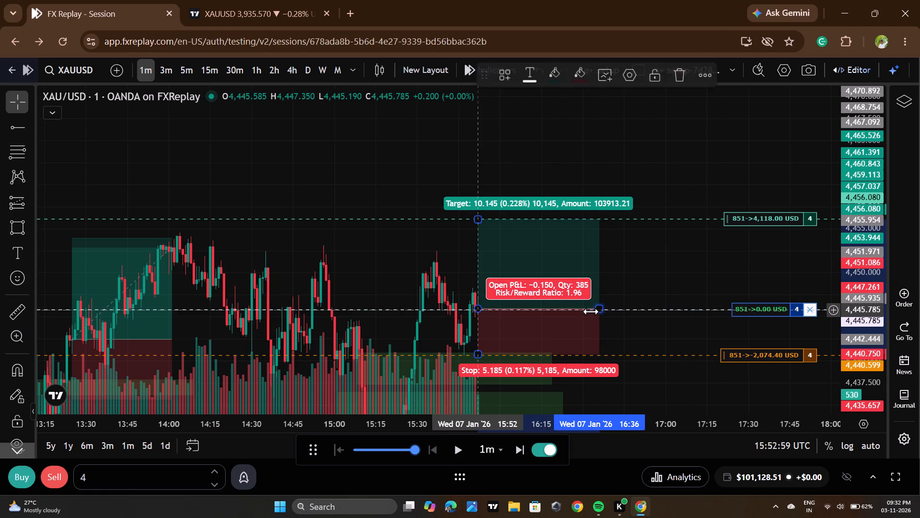
left_click_drag(590, 311, 570, 314)
left_click(684, 284)
Play the replay forward in bursts from 15:52 to 16:27 with the long trade running.
left_click_drag(642, 398, 638, 383)
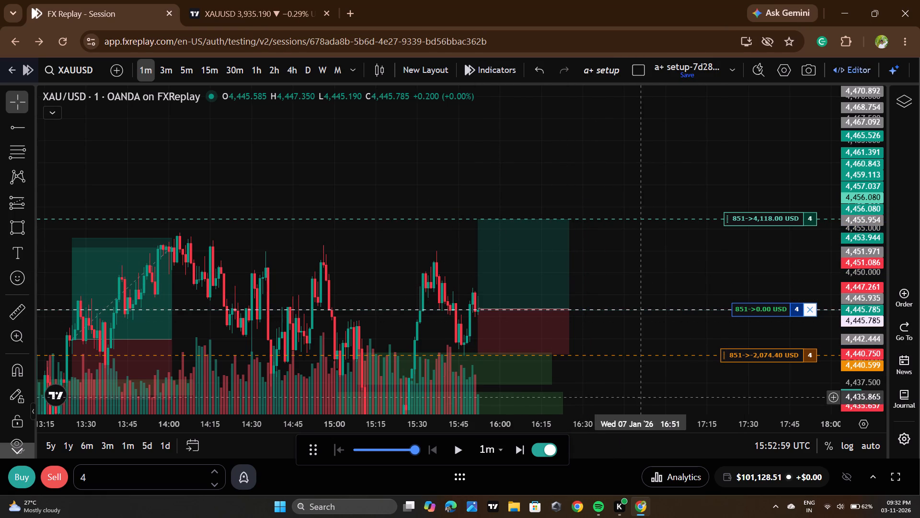
left_click_drag(638, 383, 627, 353)
double_click(452, 448)
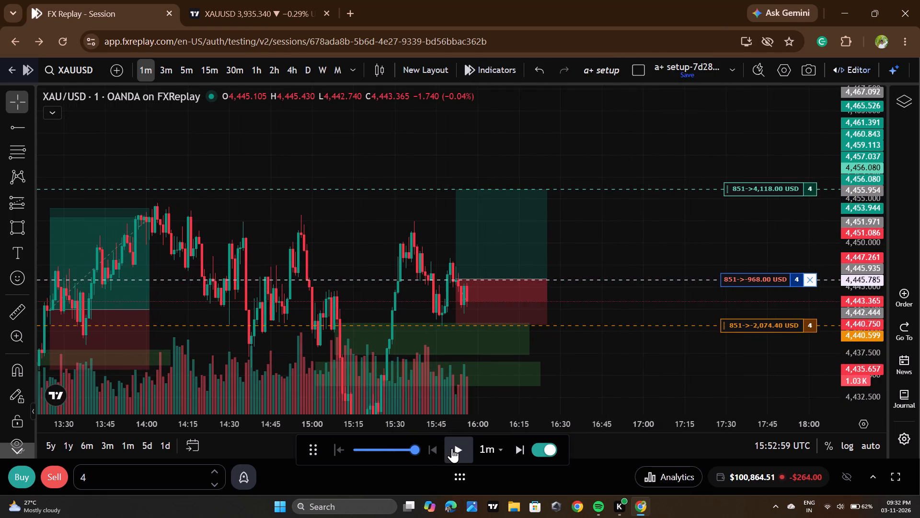
left_click(452, 448)
left_click(452, 448)
left_click(452, 448)
double_click(452, 448)
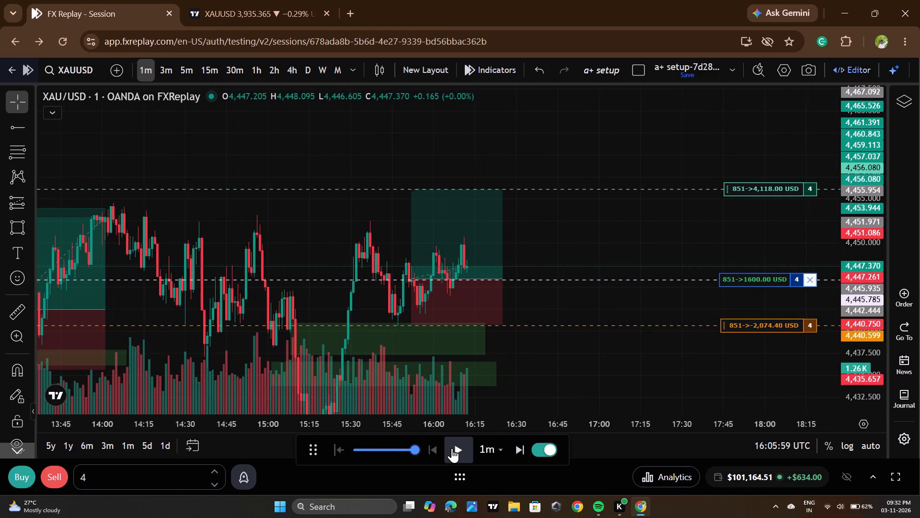
left_click(452, 448)
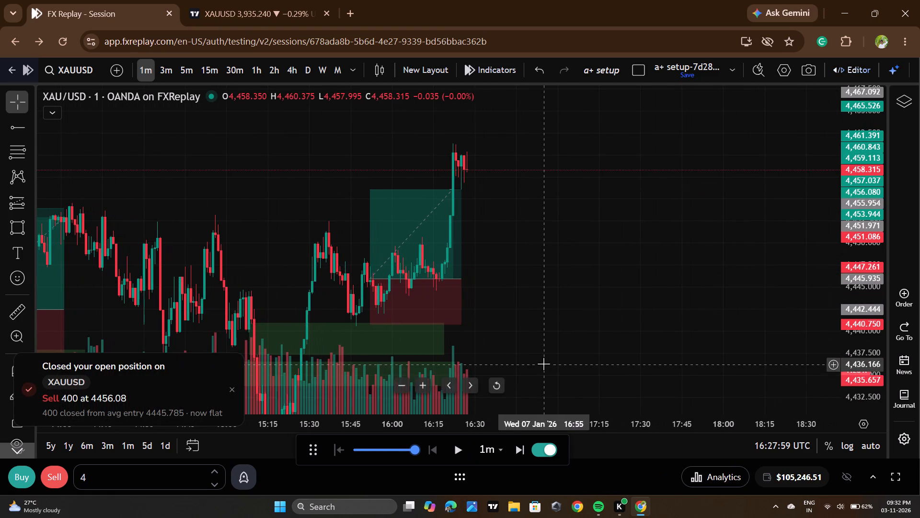
scroll(505, 290, "down", 2)
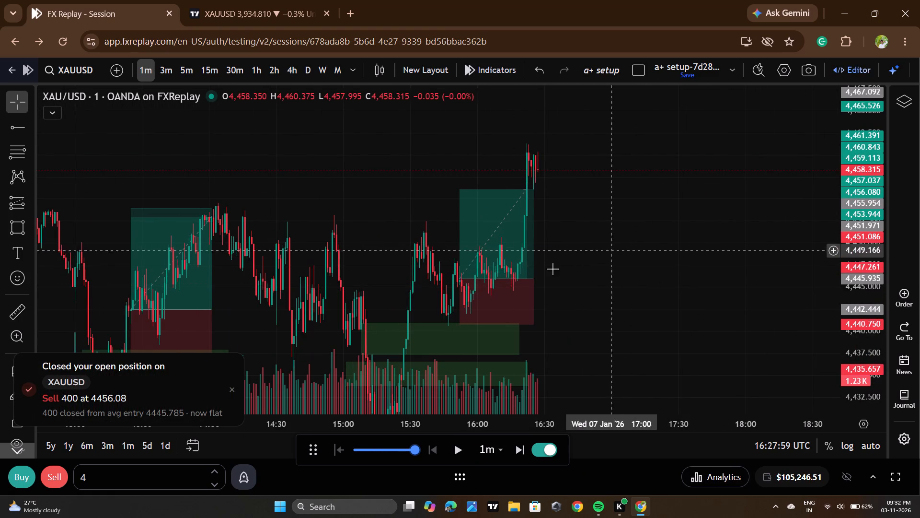
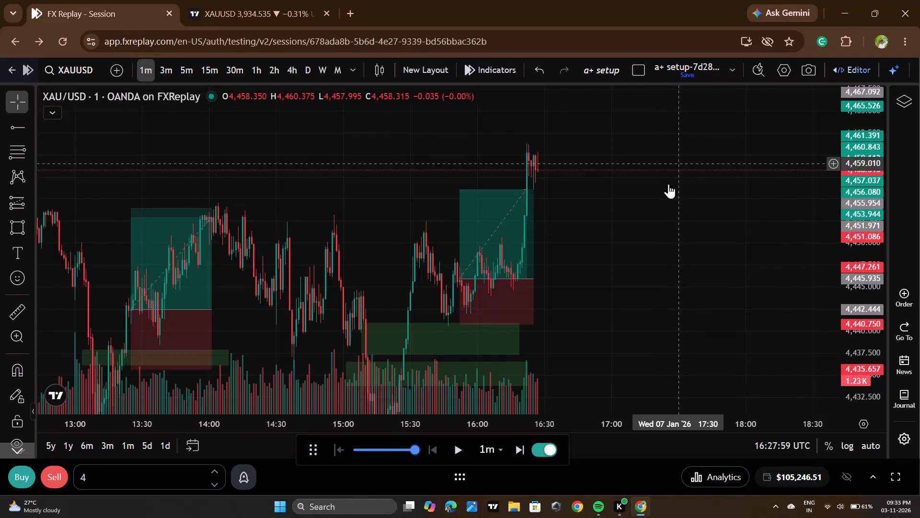
Examine the price action around the two latest long trades and their green zones between 13:00 and 16:30.
scroll(748, 237, "up", 4)
scroll(741, 241, "down", 5)
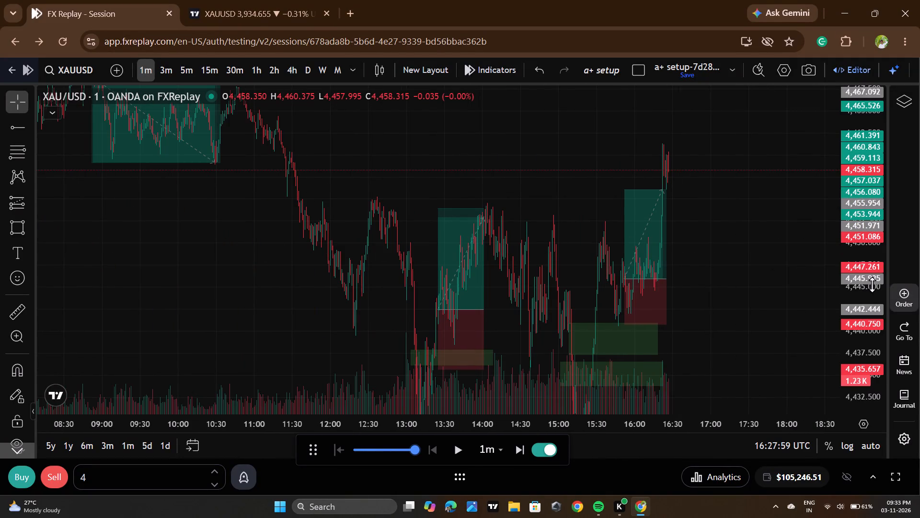
scroll(863, 251, "down", 15)
scroll(536, 345, "down", 4)
scroll(786, 322, "up", 6)
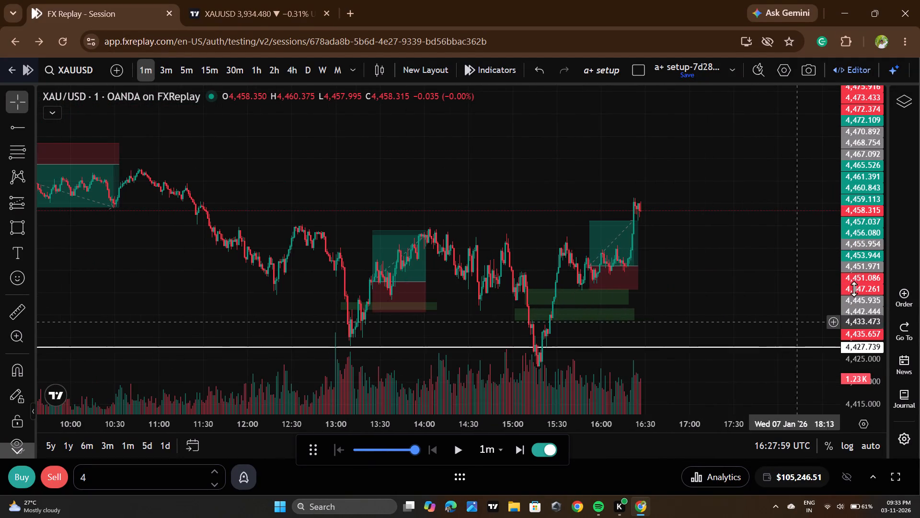
scroll(872, 277, "up", 18)
scroll(678, 339, "down", 2)
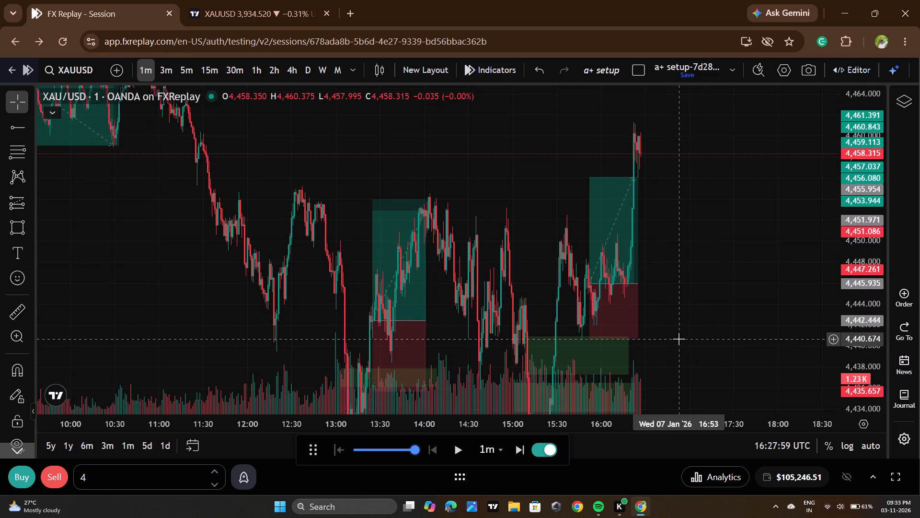
left_click_drag(779, 304, 725, 206)
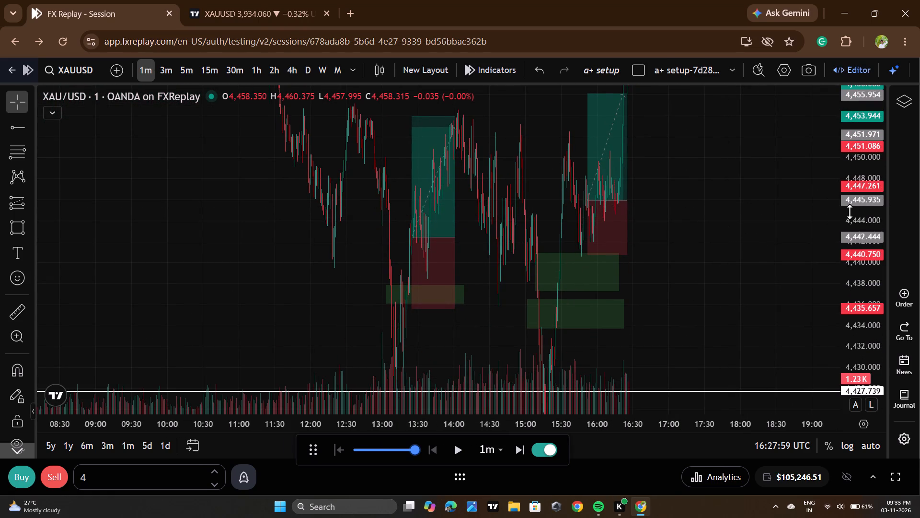
scroll(850, 212, "down", 5)
scroll(691, 291, "up", 3)
left_click_drag(657, 200, 659, 222)
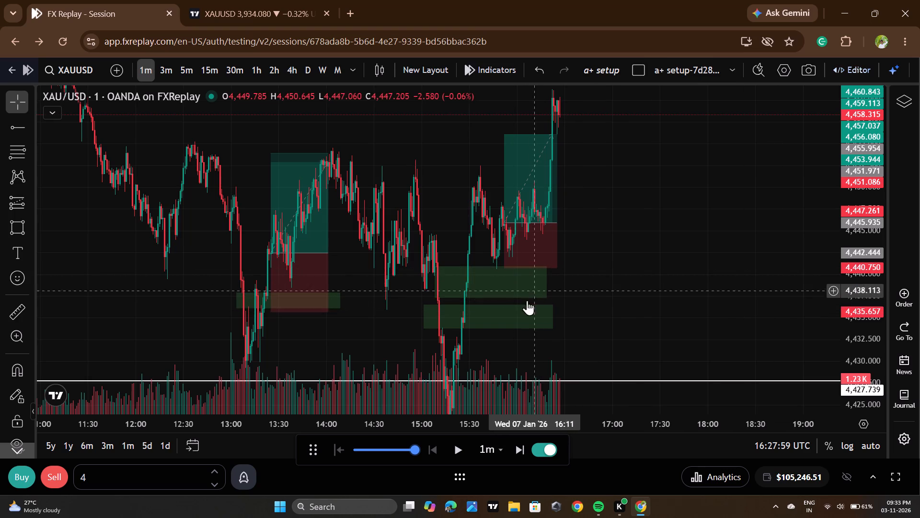
Delete the two green zones below the 15:52 long trade and the green zone at the 13:30 long trade.
left_click(555, 314)
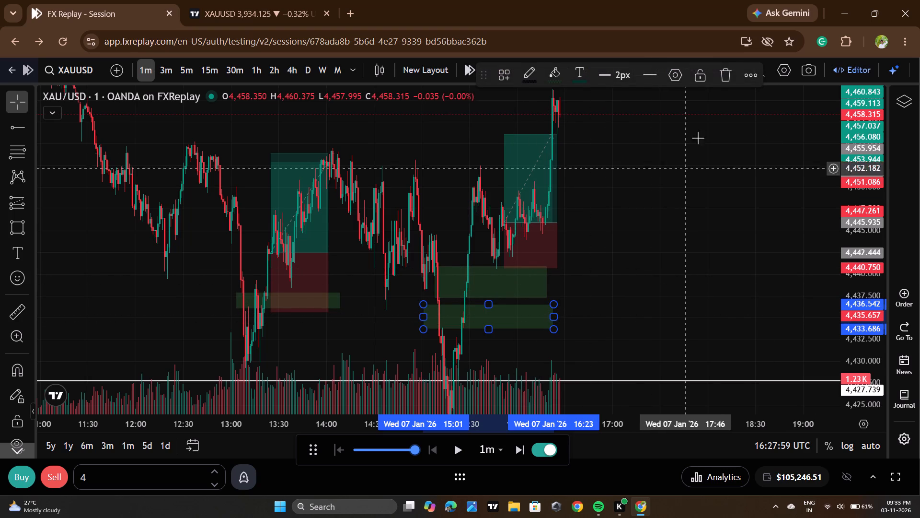
left_click(734, 69)
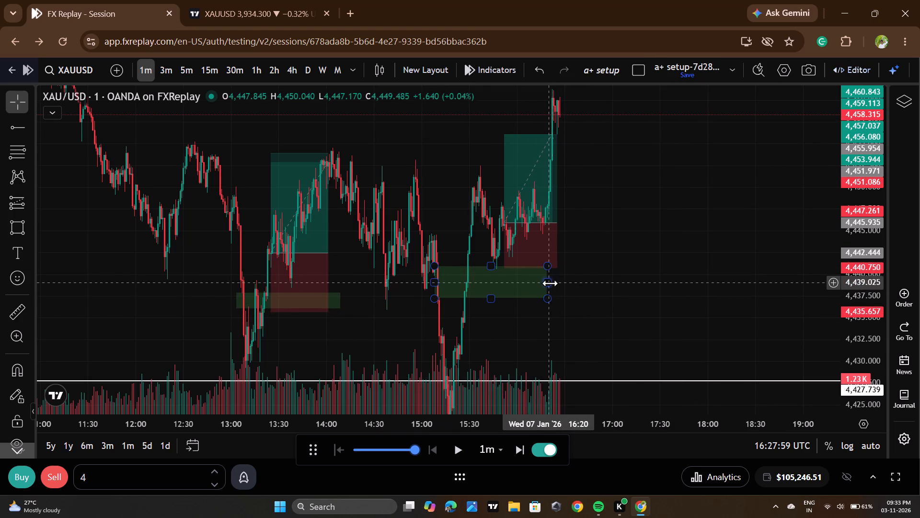
left_click(550, 283)
left_click(728, 78)
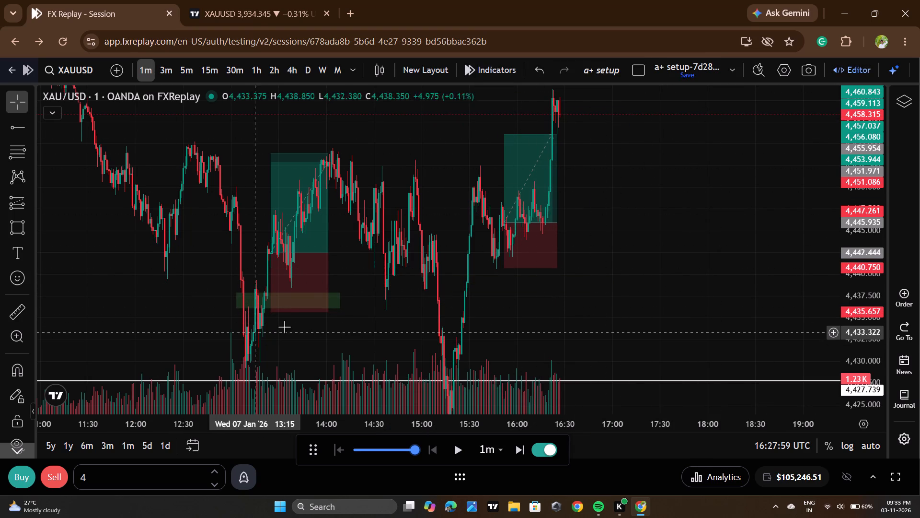
left_click(342, 305)
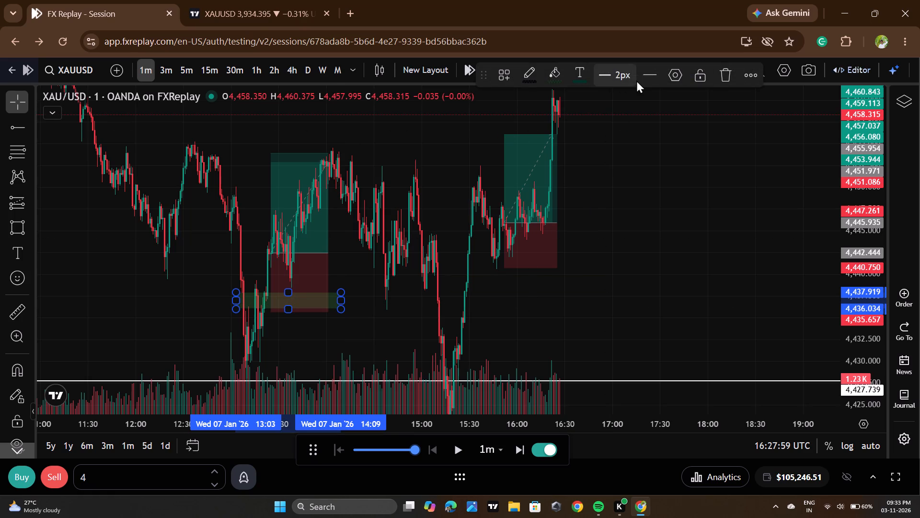
left_click(717, 73)
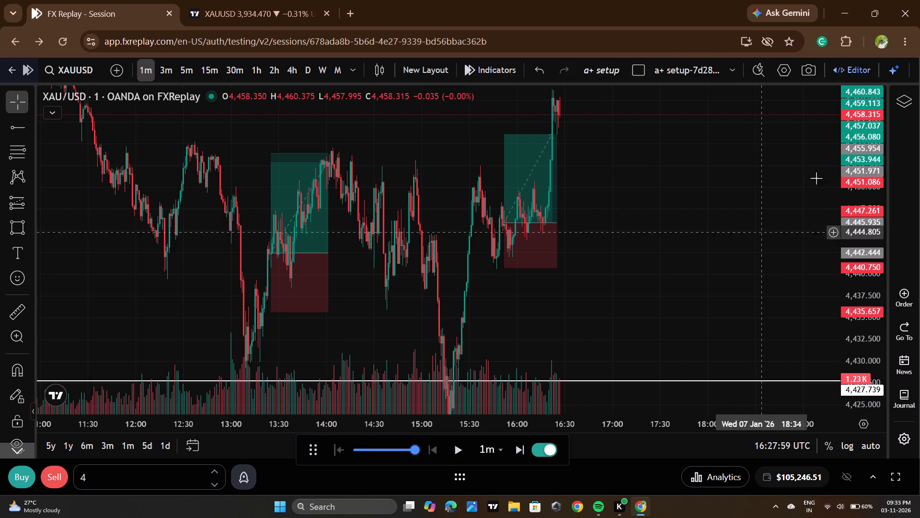
Delete the green zone between 4,455.135 and 4,458.245 that ends at 06:47 on 7 January.
scroll(871, 159, "down", 8)
scroll(562, 257, "down", 7)
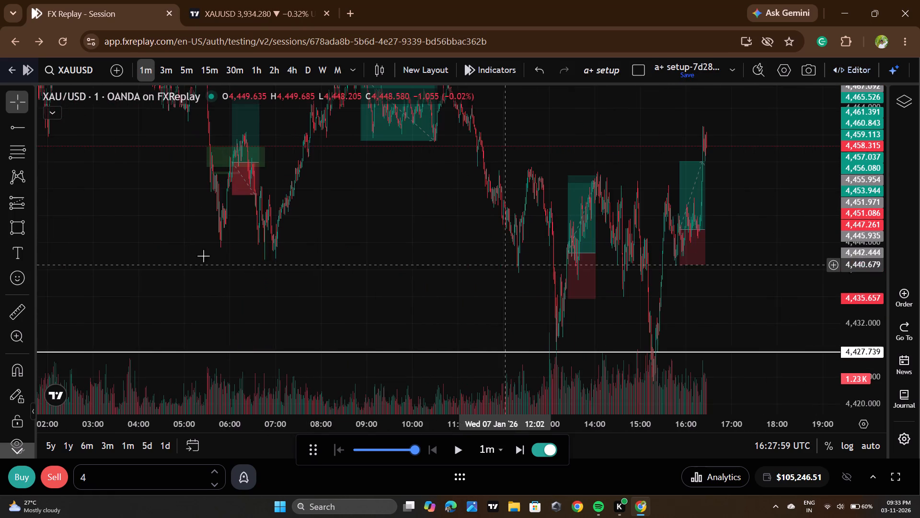
left_click_drag(323, 237, 338, 363)
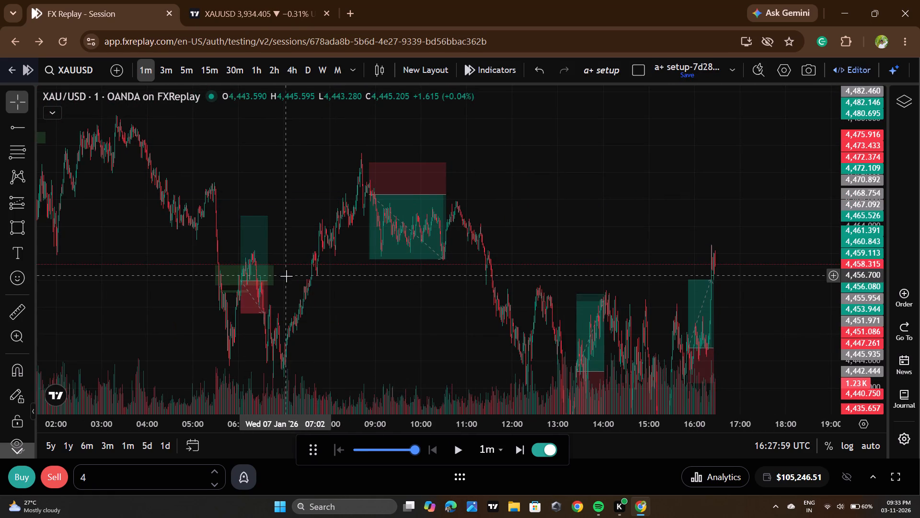
left_click(277, 270)
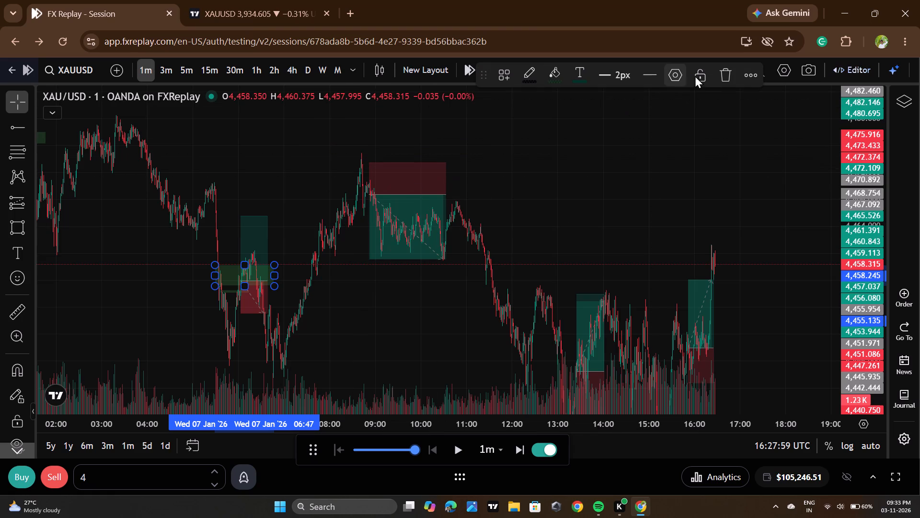
left_click(721, 69)
Review the price action and past trade projections across 6 and 7 January, up to the latest candle.
scroll(700, 284, "up", 3)
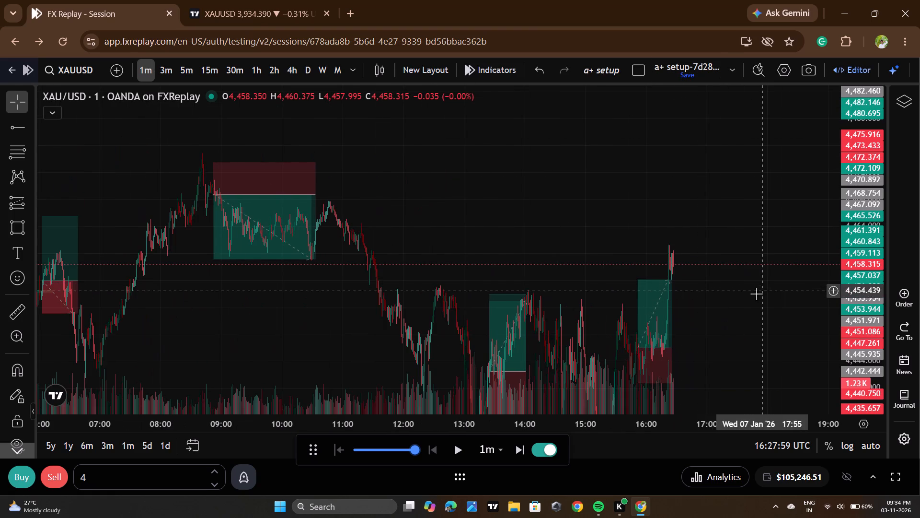
scroll(745, 296, "up", 4)
left_click_drag(703, 330, 696, 214)
scroll(696, 214, "down", 5)
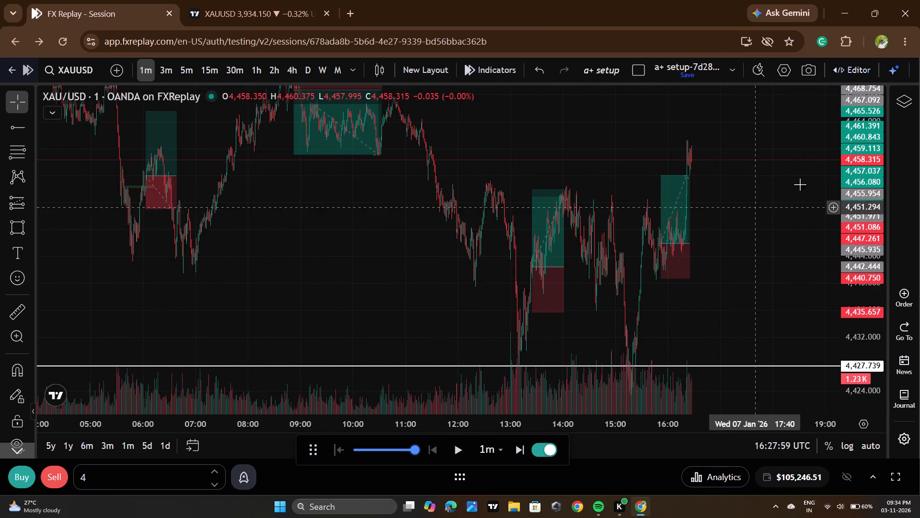
scroll(862, 170, "down", 13)
scroll(342, 341, "down", 3)
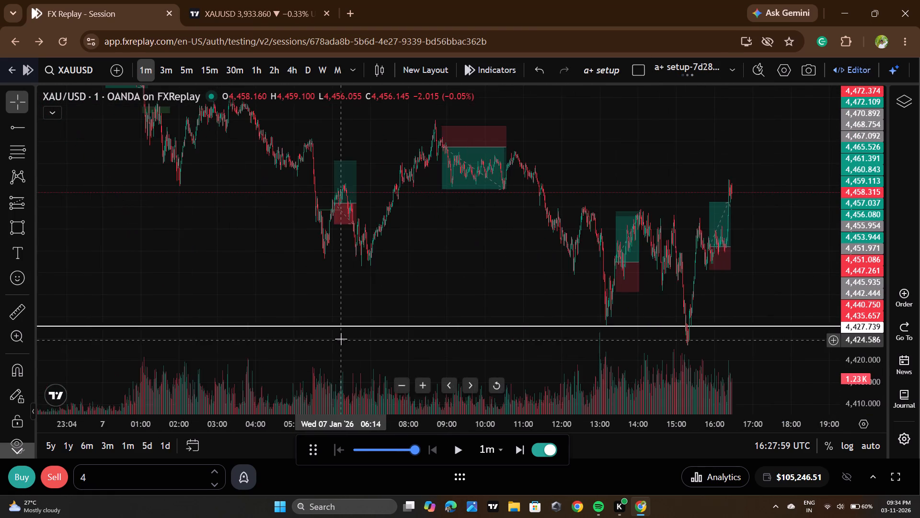
scroll(341, 339, "down", 3)
scroll(542, 297, "down", 3)
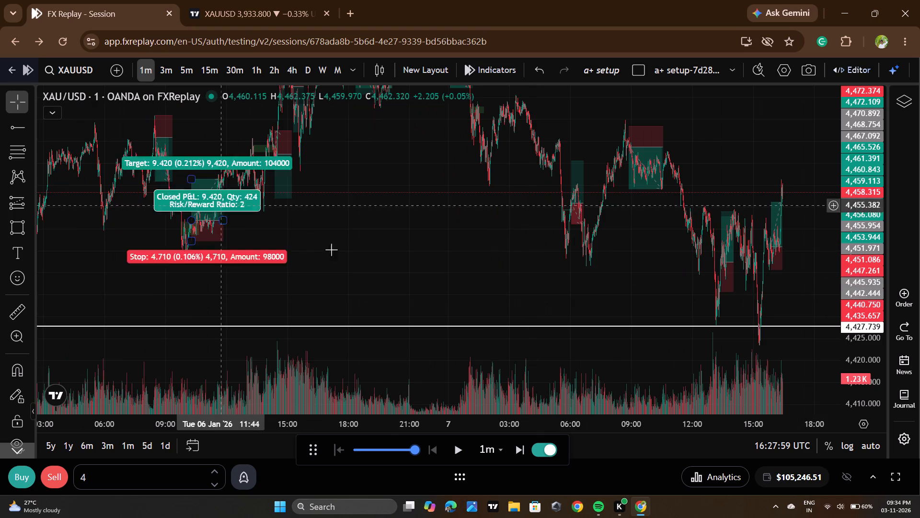
left_click_drag(506, 222, 405, 293)
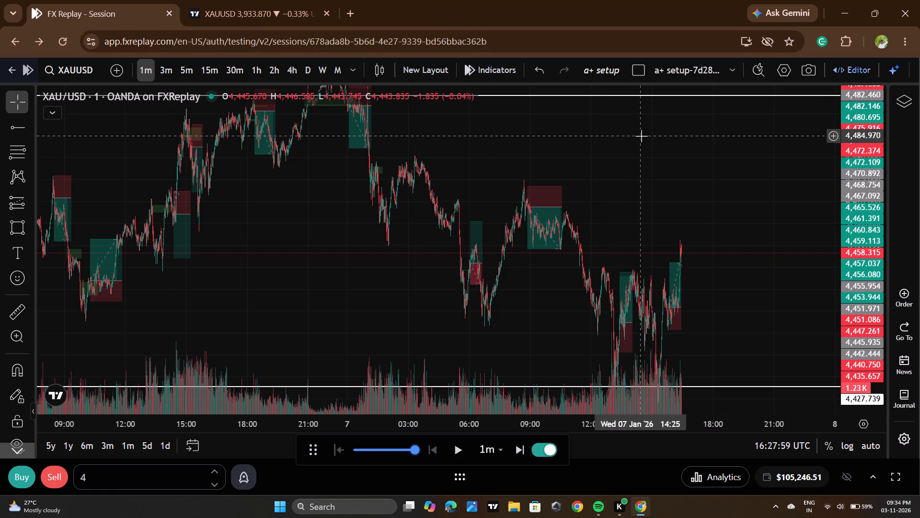
left_click_drag(641, 136, 633, 194)
scroll(629, 190, "down", 3)
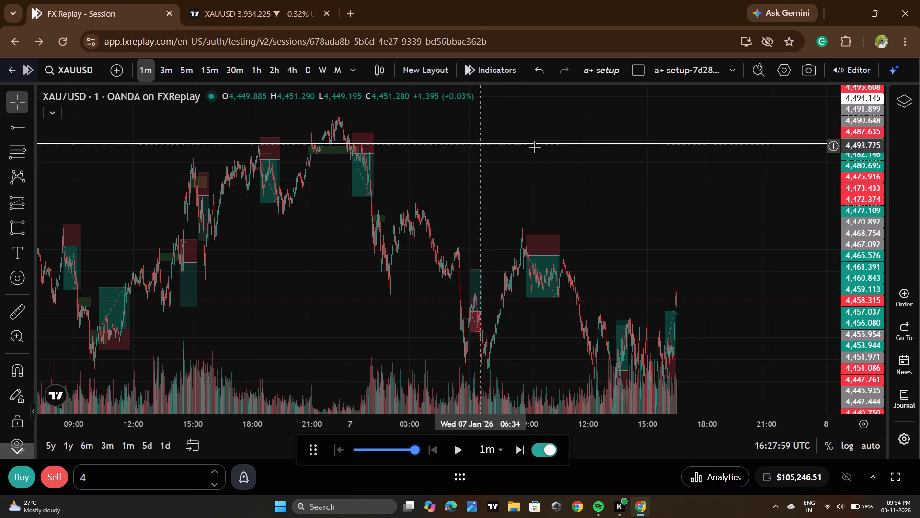
left_click_drag(544, 193, 451, 132)
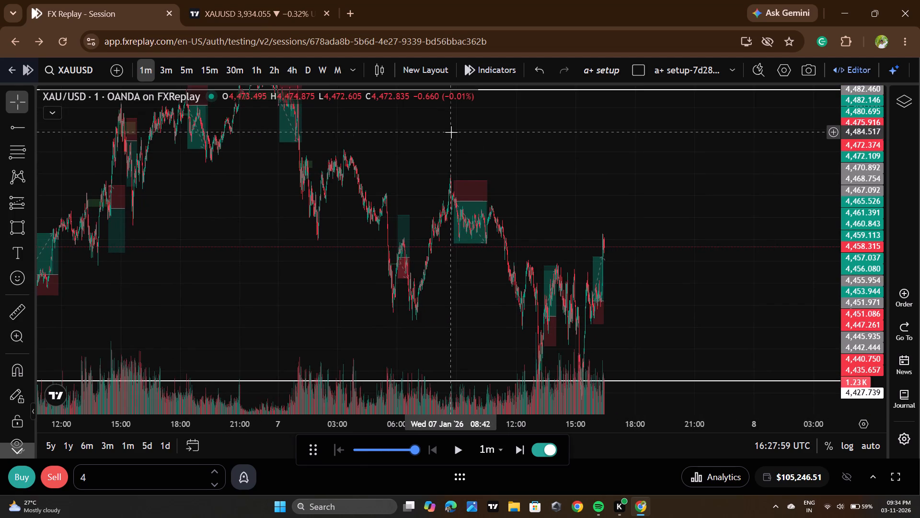
left_click_drag(664, 178, 523, 118)
scroll(543, 237, "up", 5)
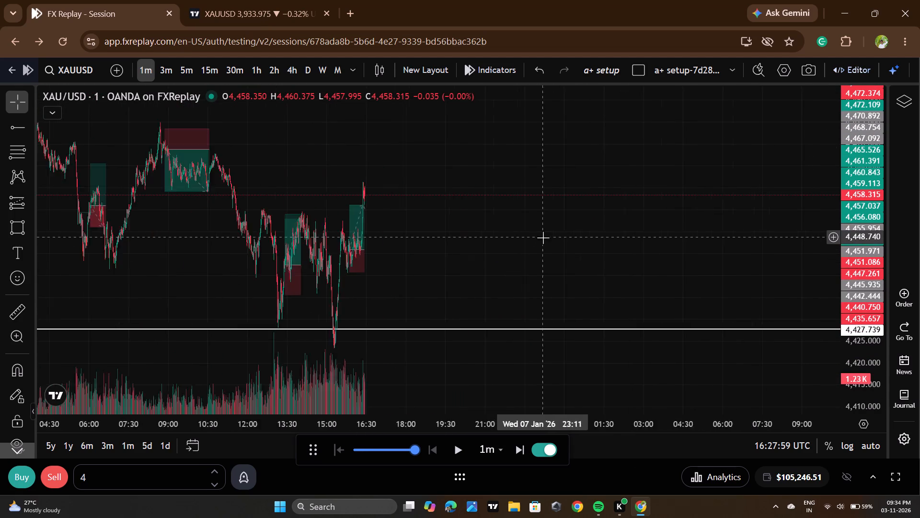
scroll(545, 238, "up", 3)
scroll(390, 259, "up", 3)
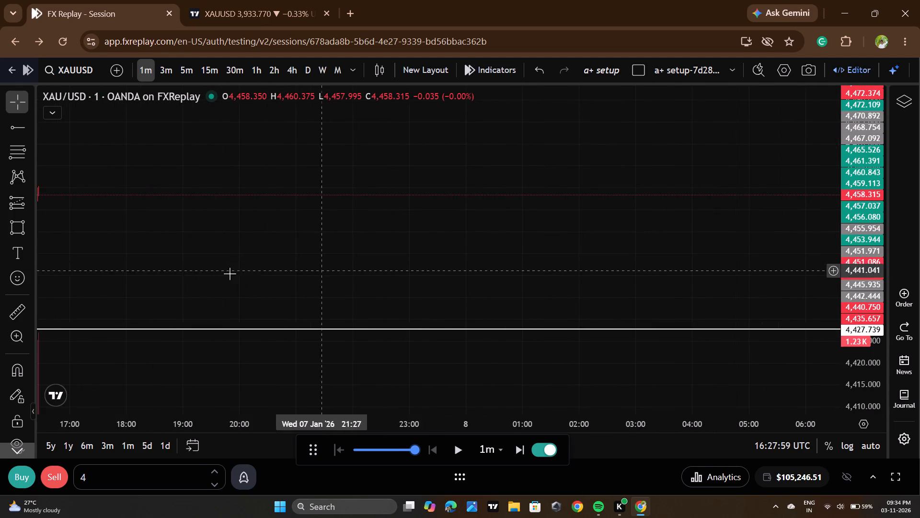
left_click_drag(230, 273, 523, 266)
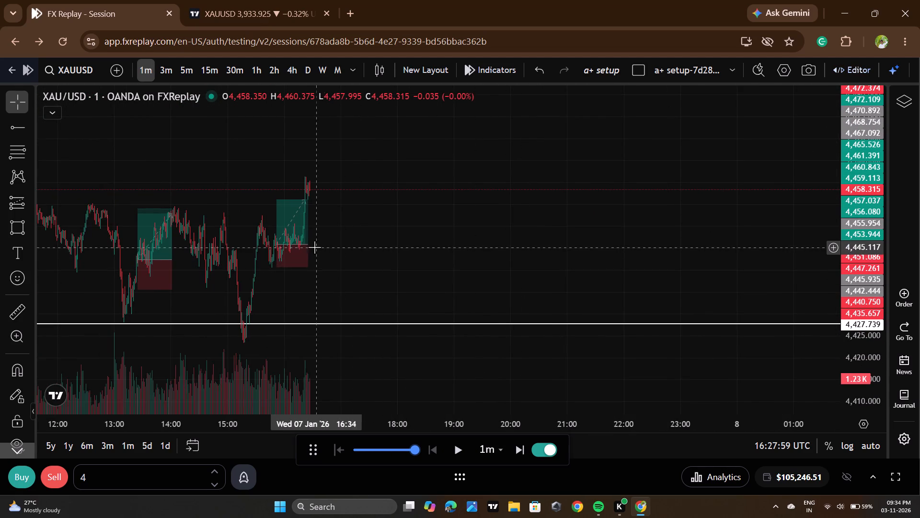
Extend the latest long projection to 16:40 and the earlier long projection to 14:09.
left_click_drag(307, 244, 322, 240)
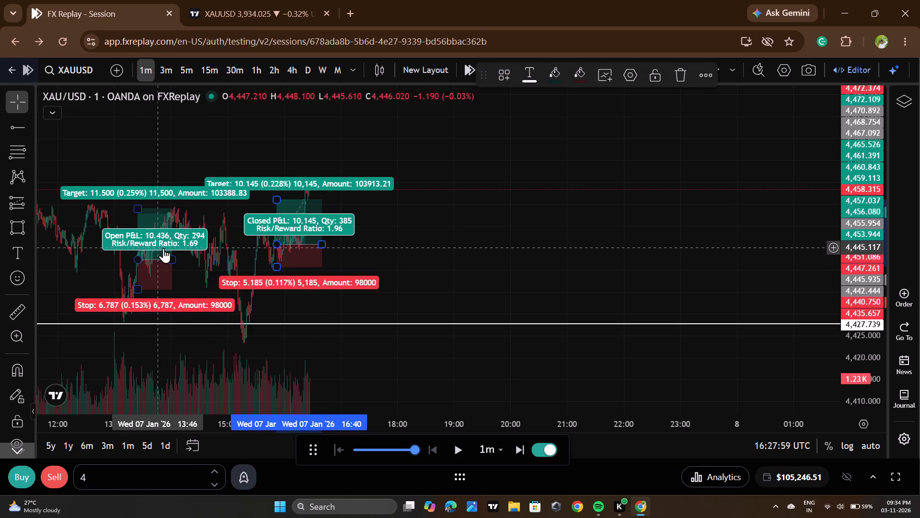
left_click_drag(174, 259, 215, 259)
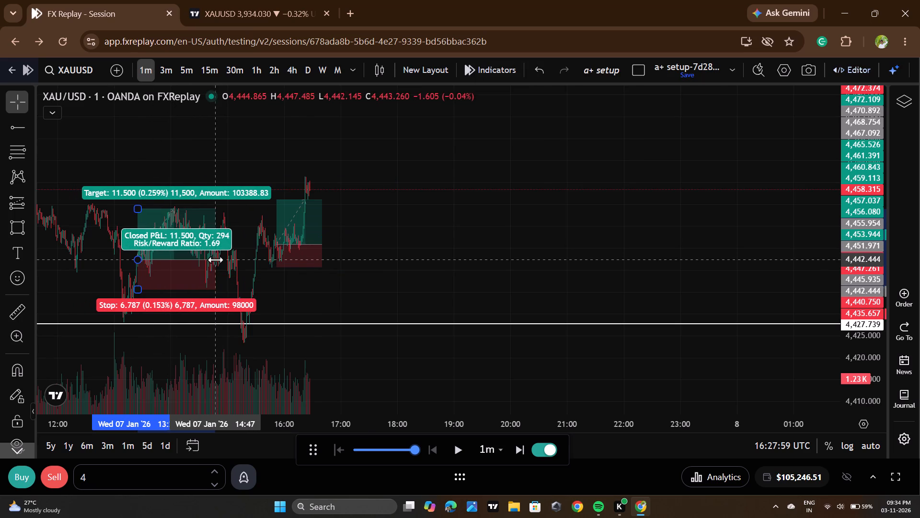
left_click_drag(215, 259, 179, 261)
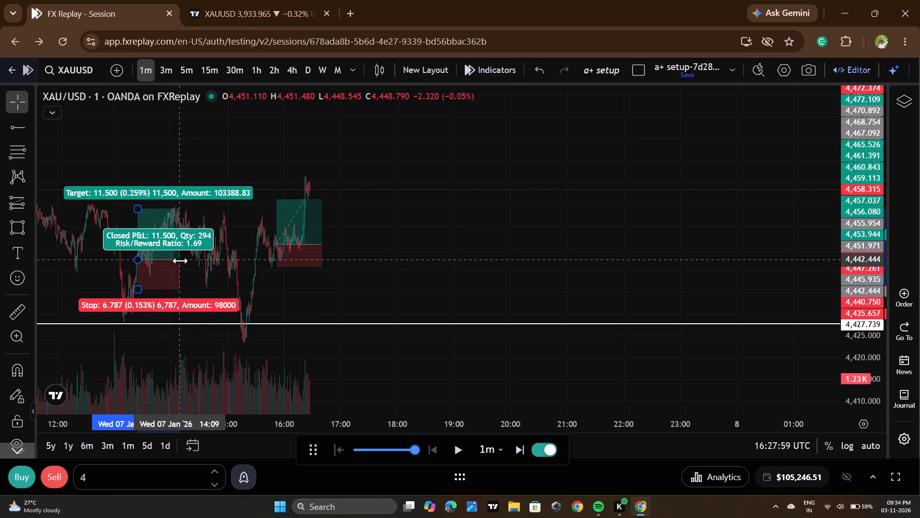
left_click(433, 258)
Play the replay forward from 16:27 to 17:23 and pause it.
left_click(451, 450)
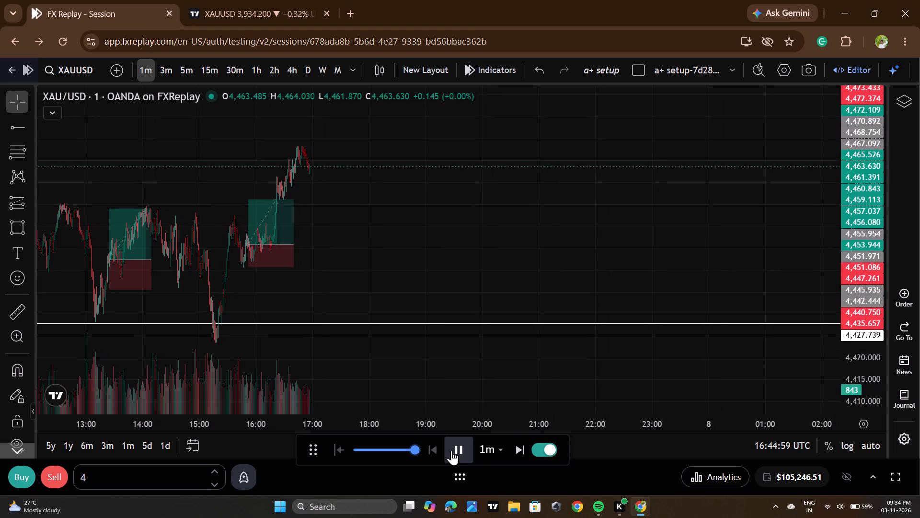
left_click(451, 448)
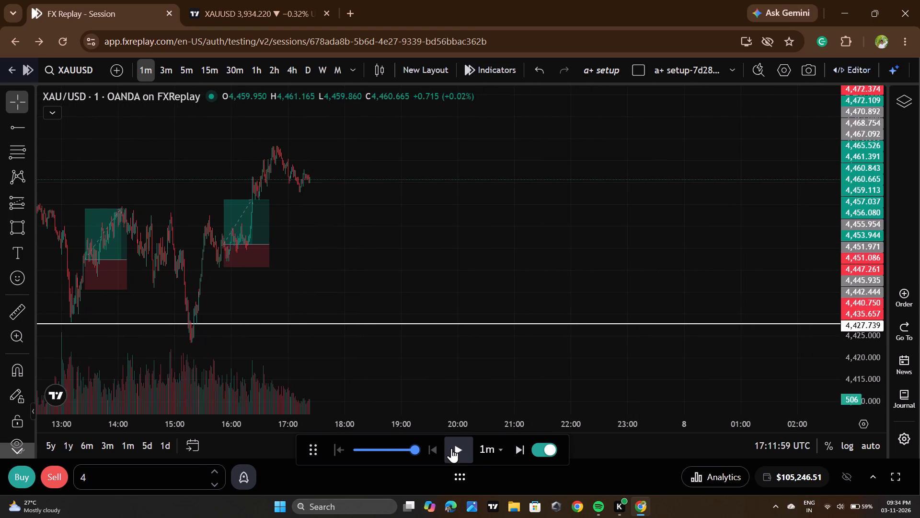
Measure the price move from about 4,445.7 to 4,456.9 across the latest long projection and clear the measurement.
left_click(13, 308)
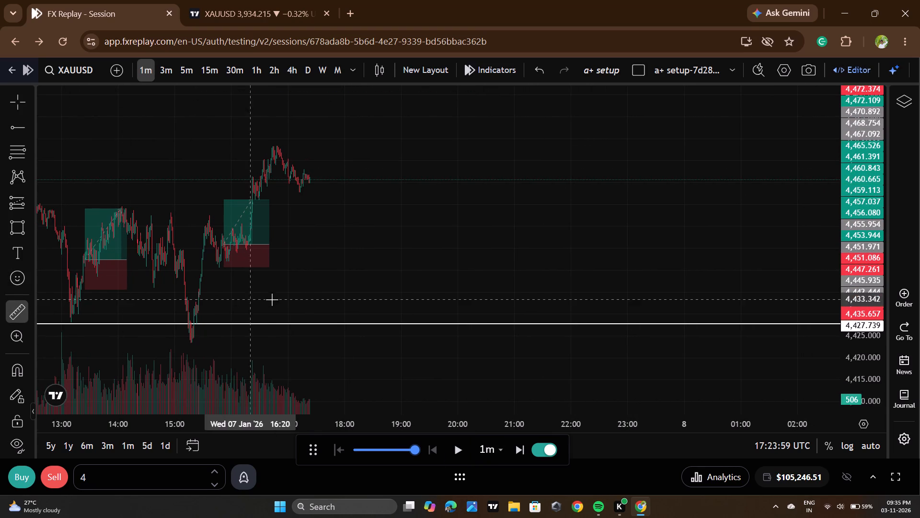
left_click(250, 245)
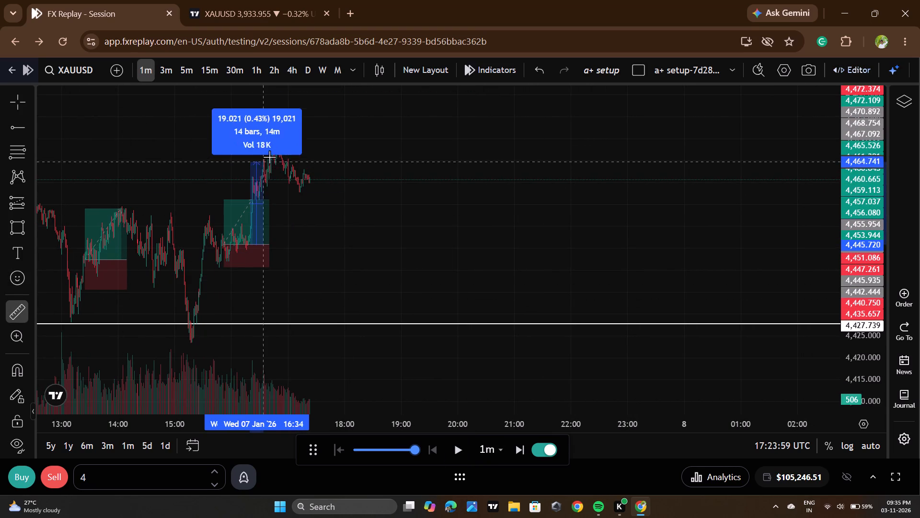
left_click(263, 196)
left_click(435, 225)
Draw a horizontal ray at 4,467.459 starting from about 10:22 on 7 January.
scroll(426, 225, "down", 4)
left_click_drag(649, 239, 653, 319)
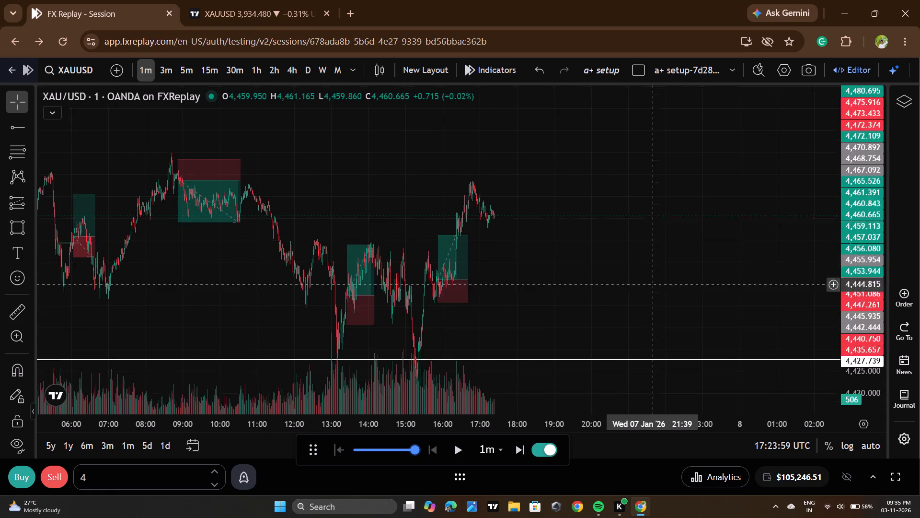
left_click_drag(653, 319, 653, 320)
scroll(396, 251, "down", 3)
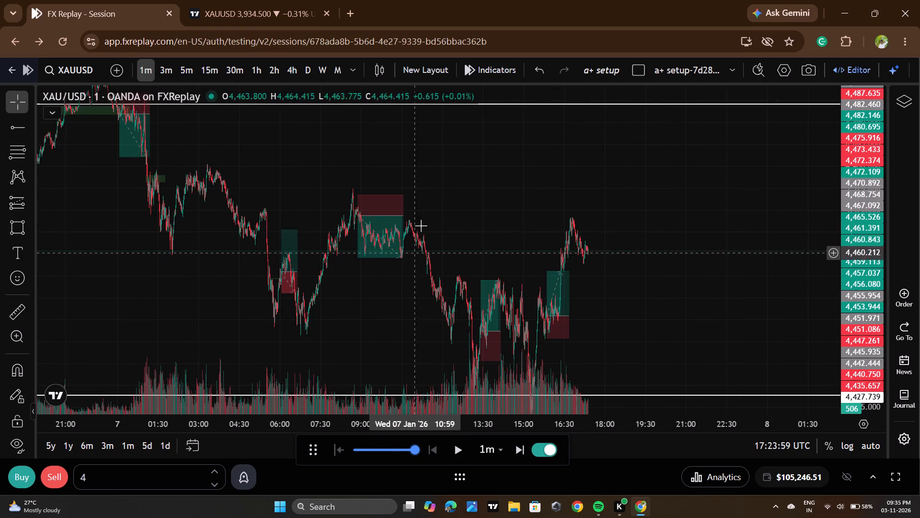
left_click(6, 124)
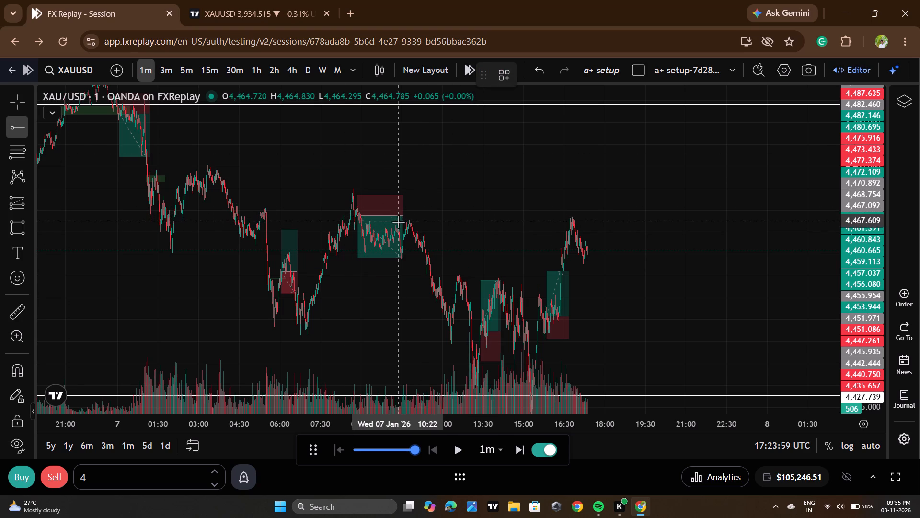
left_click(398, 222)
left_click(678, 256)
Draw a rectangle zone from about 4,463.98 to 4,465.20, spanning 16:39 to 17:42 on 7 January.
scroll(667, 296, "up", 6)
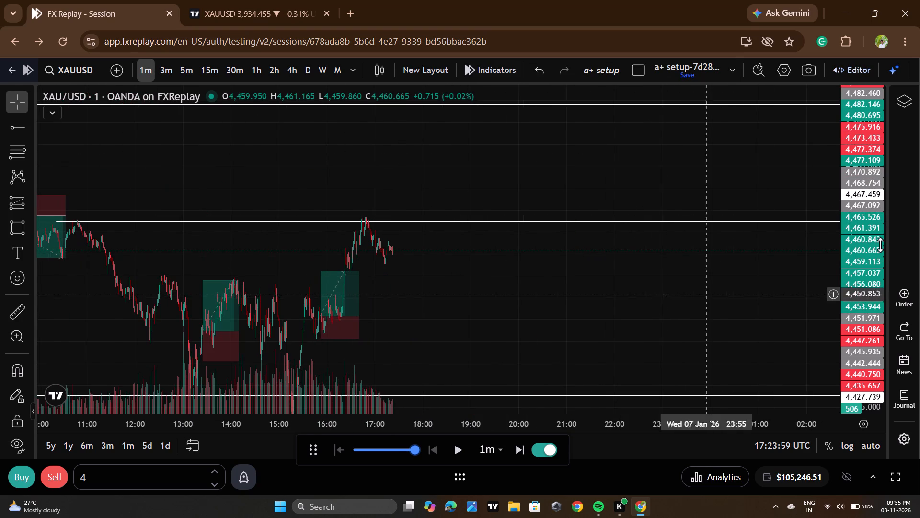
scroll(847, 232, "up", 20)
scroll(847, 232, "up", 7)
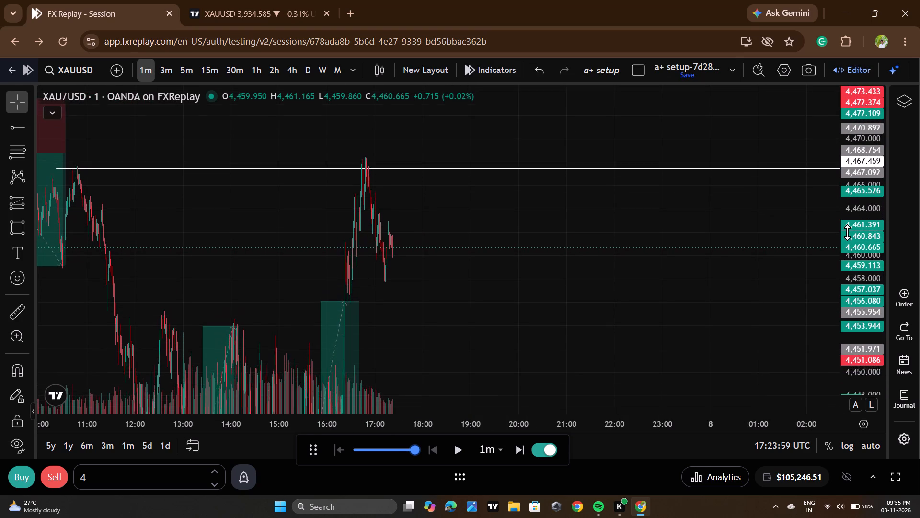
scroll(847, 232, "up", 3)
scroll(529, 244, "up", 11)
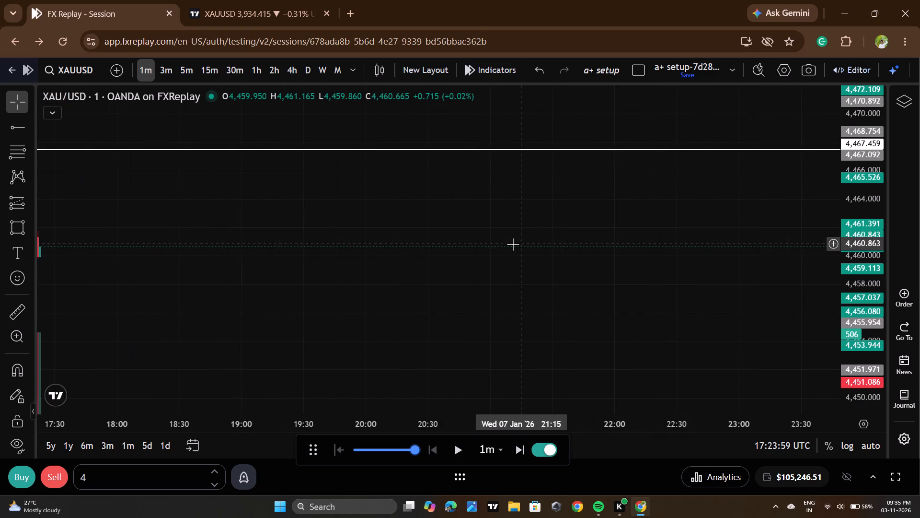
scroll(513, 244, "up", 4)
left_click_drag(339, 296, 749, 307)
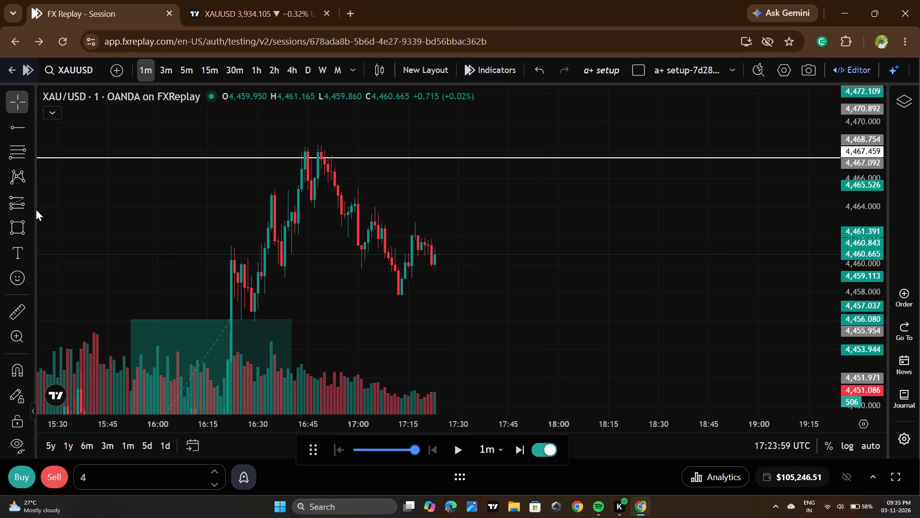
left_click(12, 226)
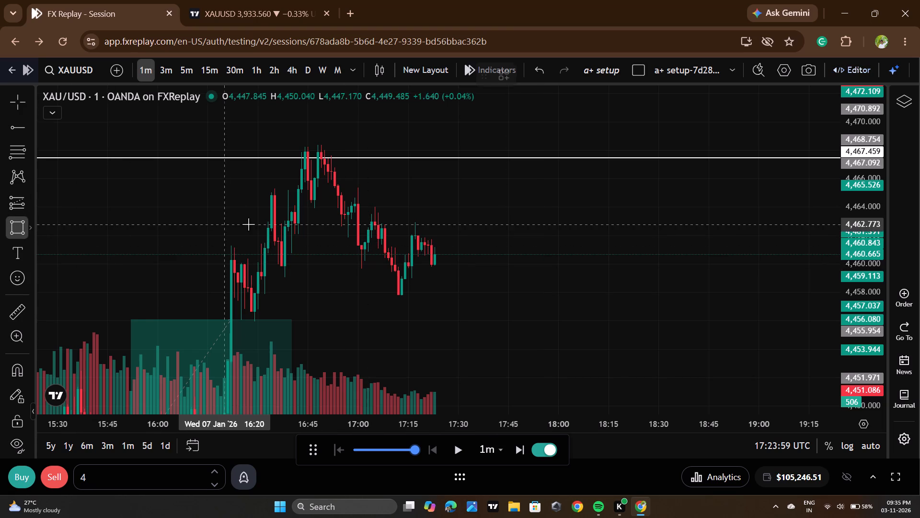
left_click(288, 207)
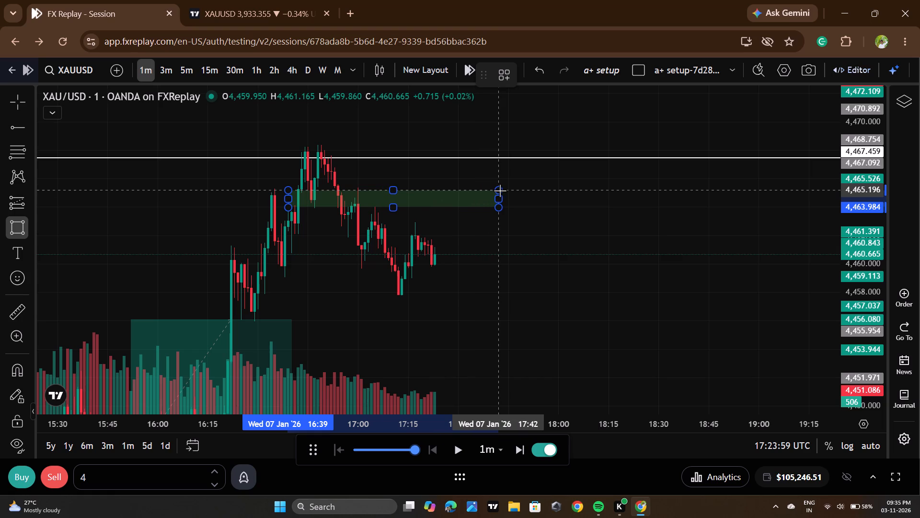
left_click(500, 190)
left_click(568, 203)
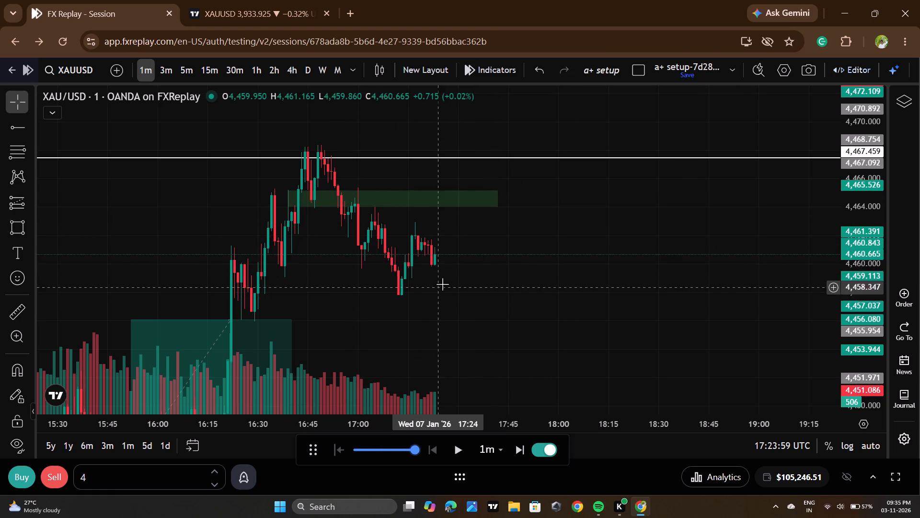
Open a market sell of 4 lots on XAUUSD and set its stop loss at 4,465.801.
left_click(64, 472)
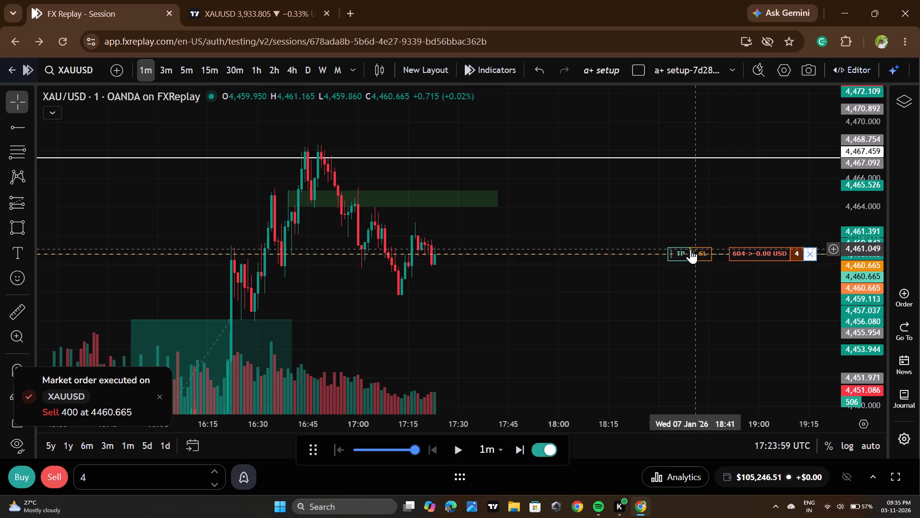
left_click_drag(697, 254, 682, 188)
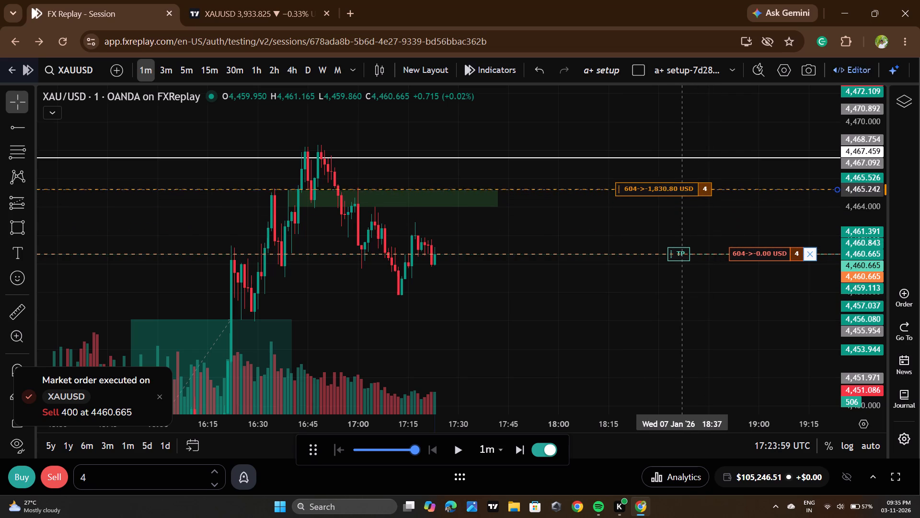
left_click_drag(682, 188, 682, 182)
Set the open sell position's take profit at 4,450.194.
scroll(672, 260, "down", 4)
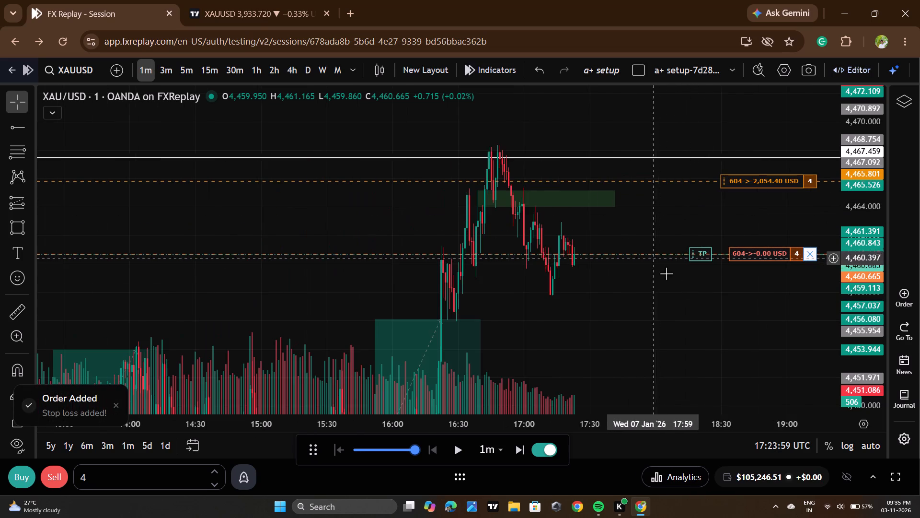
left_click_drag(736, 314, 626, 228)
left_click_drag(704, 180, 728, 307)
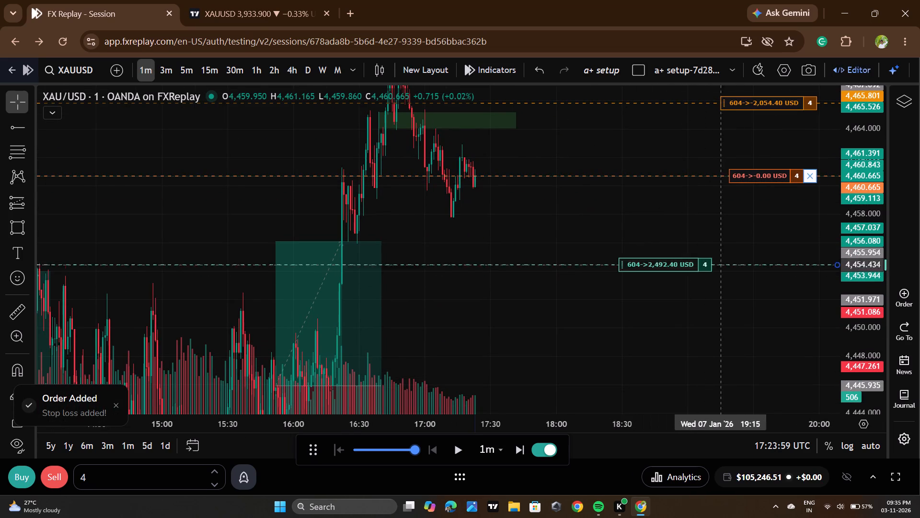
left_click_drag(728, 307, 729, 325)
Draw a short projection from 4,460.770 at 17:20, with its stop at 4,465.895 and target at 4,450.148.
left_click(31, 199)
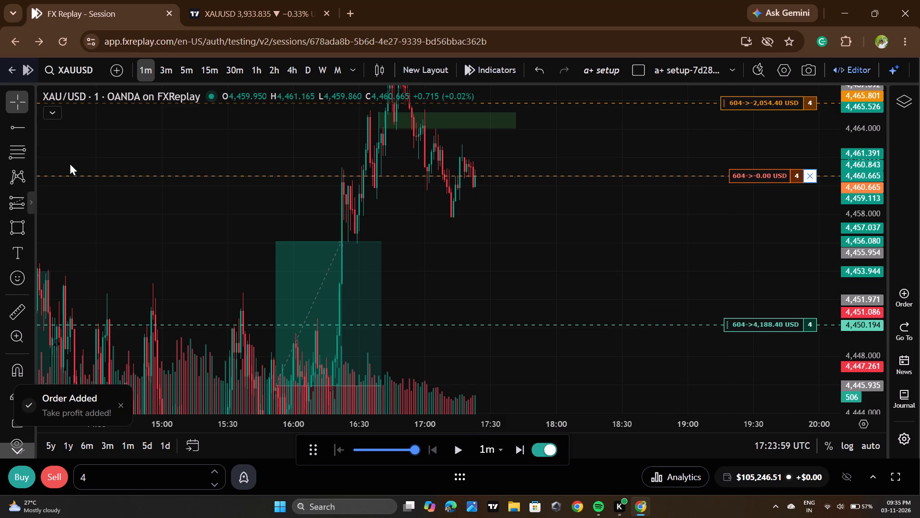
left_click(75, 153)
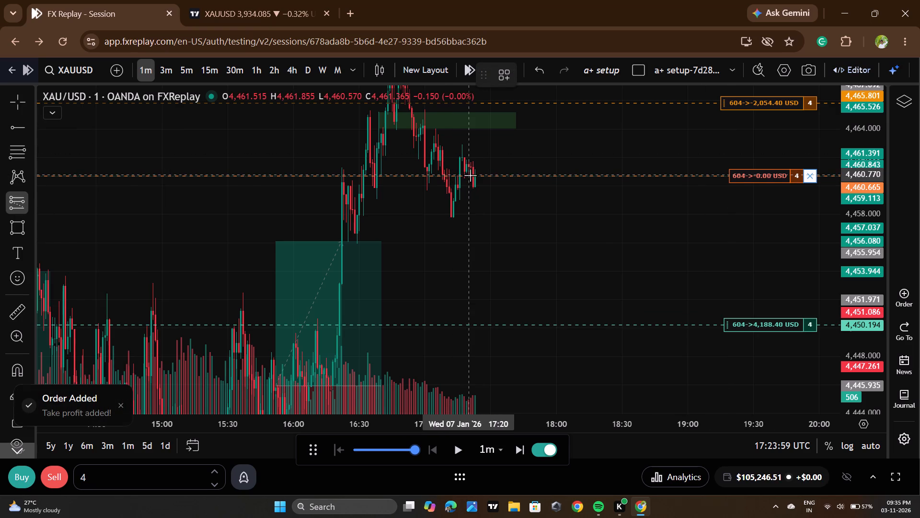
left_click(470, 175)
left_click_drag(630, 194, 650, 267)
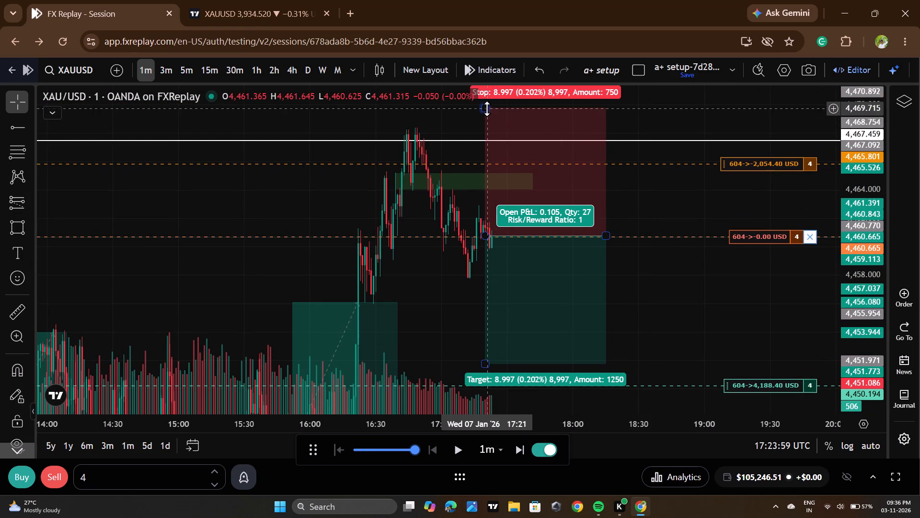
left_click_drag(487, 108, 495, 163)
left_click(709, 265)
left_click_drag(693, 265, 675, 207)
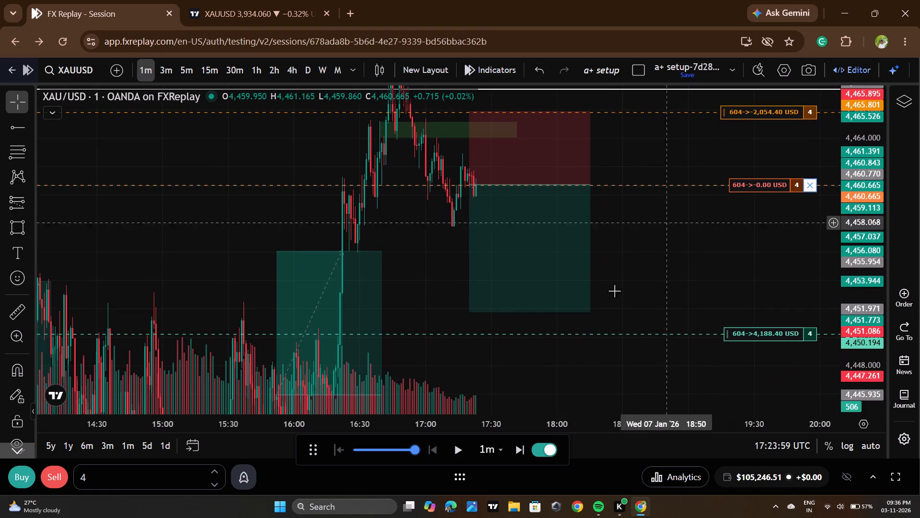
left_click_drag(470, 310, 471, 332)
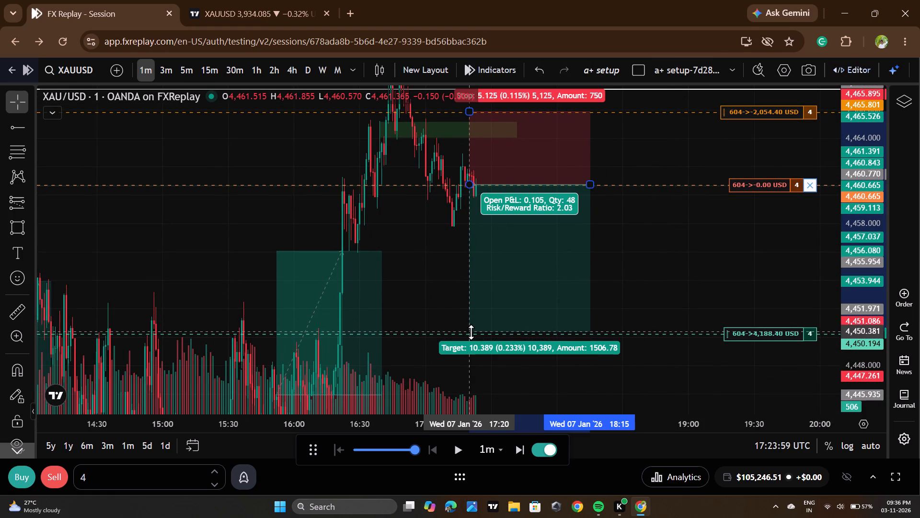
left_click_drag(471, 332, 471, 335)
left_click(772, 271)
Play the replay forward from 17:23 to 18:00 and pause it.
left_click(464, 449)
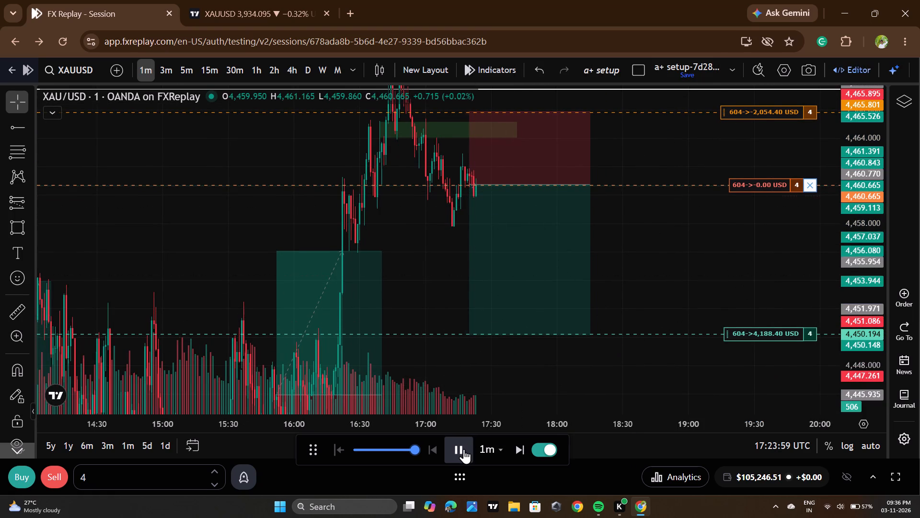
double_click(464, 449)
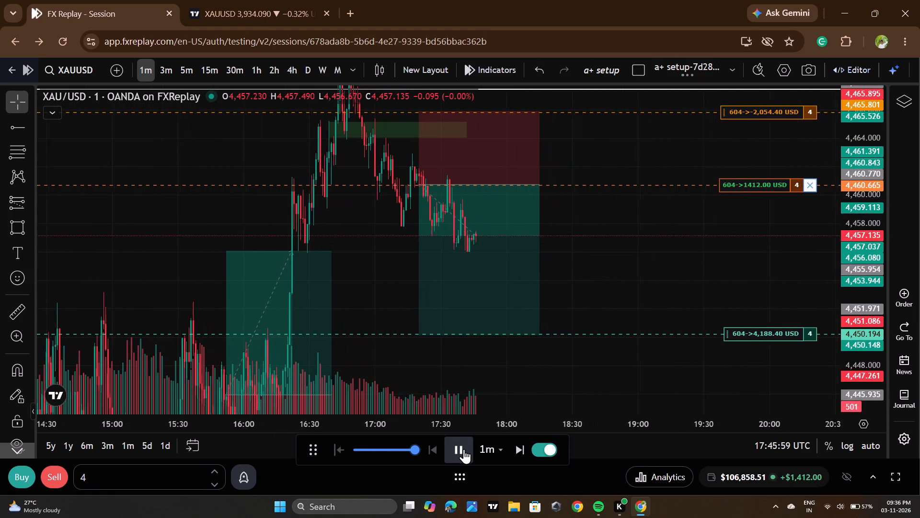
left_click(464, 449)
Examine the latest short trade against the day's earlier price action, marked trades and the 4,467.459 level.
left_click_drag(583, 244, 607, 326)
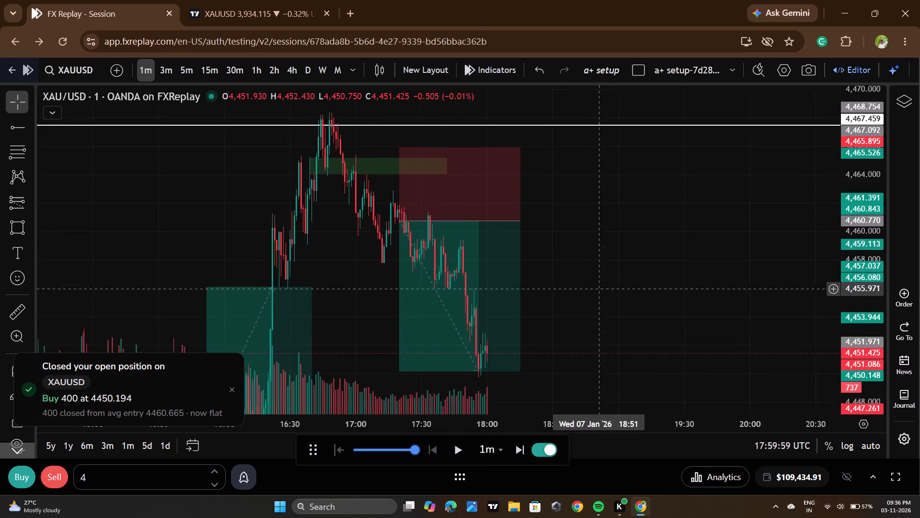
left_click_drag(607, 326, 607, 329)
scroll(690, 239, "down", 2)
scroll(852, 218, "down", 5)
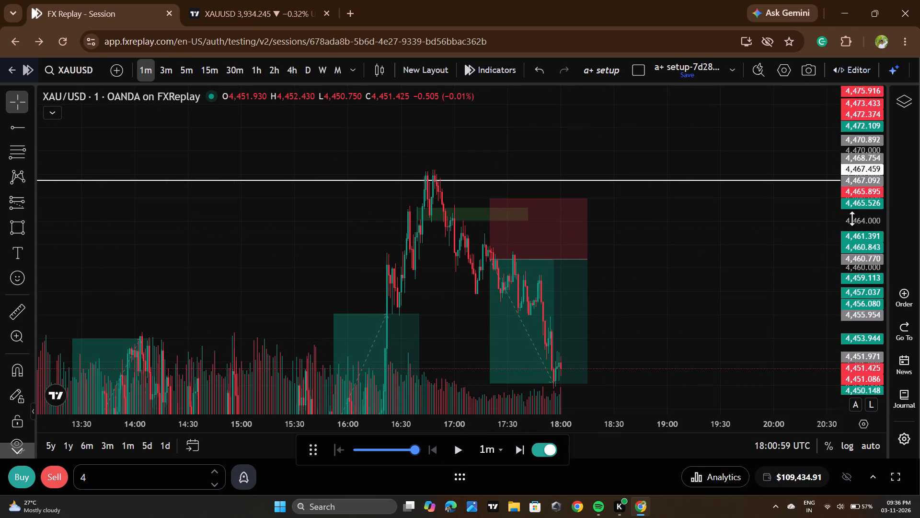
scroll(852, 218, "down", 6)
scroll(356, 205, "down", 5)
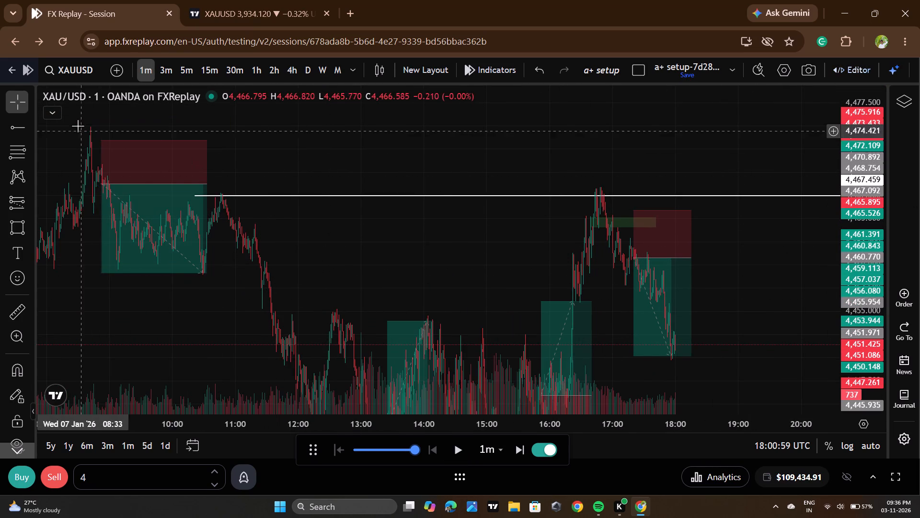
scroll(80, 140, "down", 3)
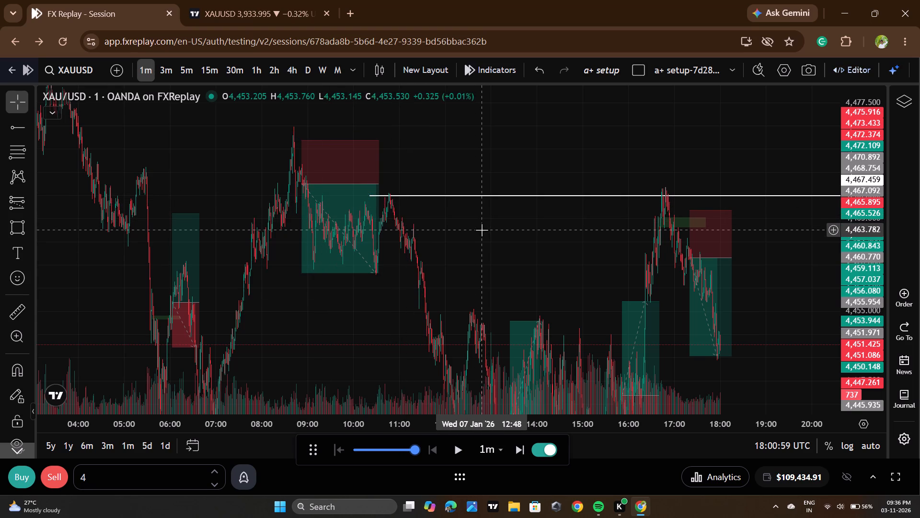
scroll(475, 298, "up", 10)
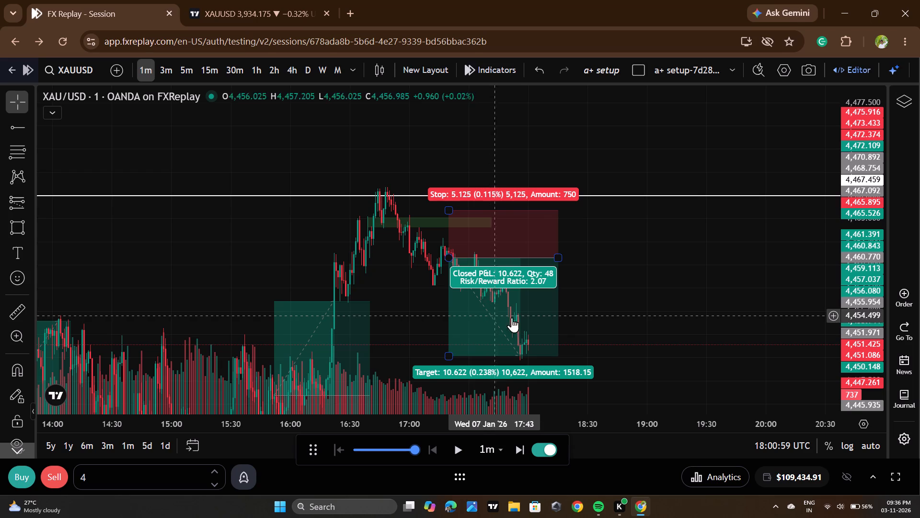
scroll(852, 276, "up", 7)
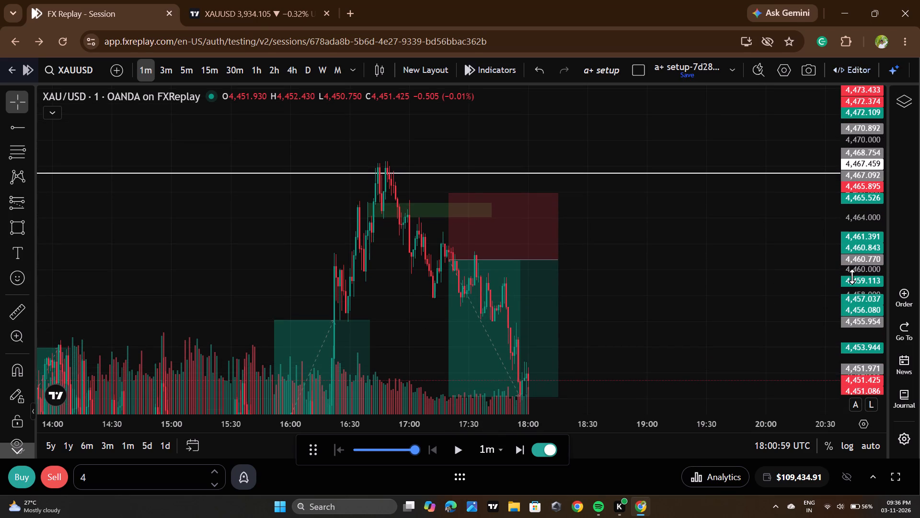
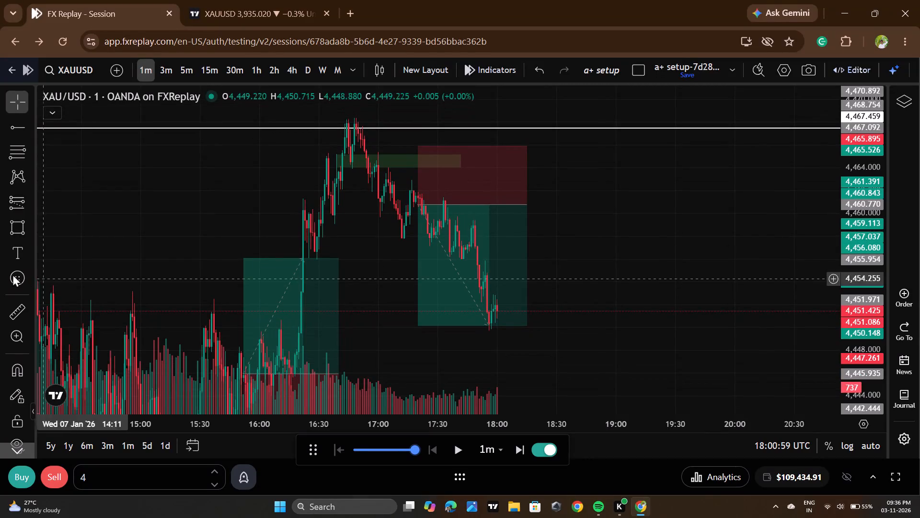
Measure the latest short's price move from its entry around 17:24 down to its target level around 18:01.
left_click(4, 315)
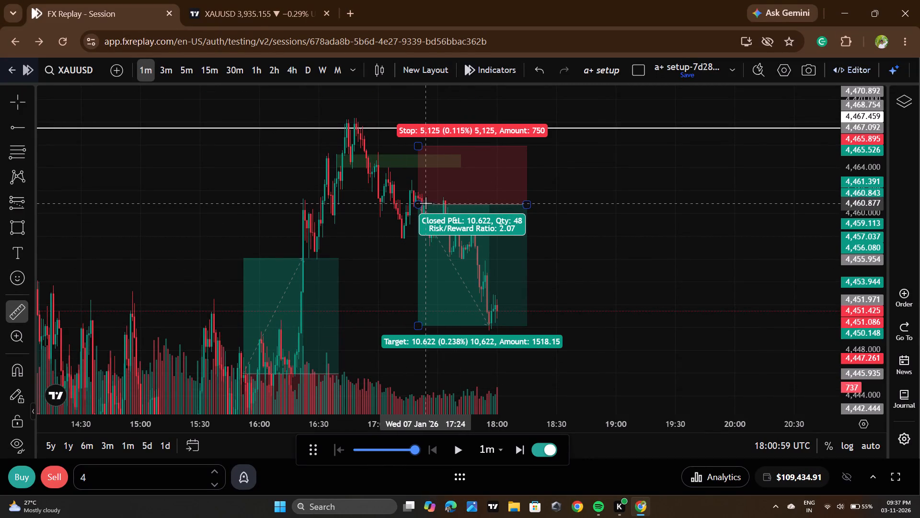
left_click(425, 203)
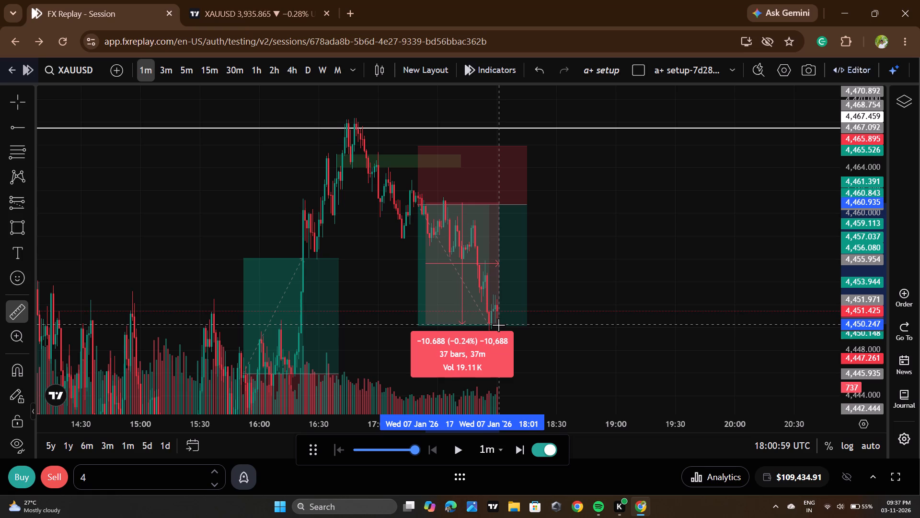
left_click(498, 325)
left_click(622, 327)
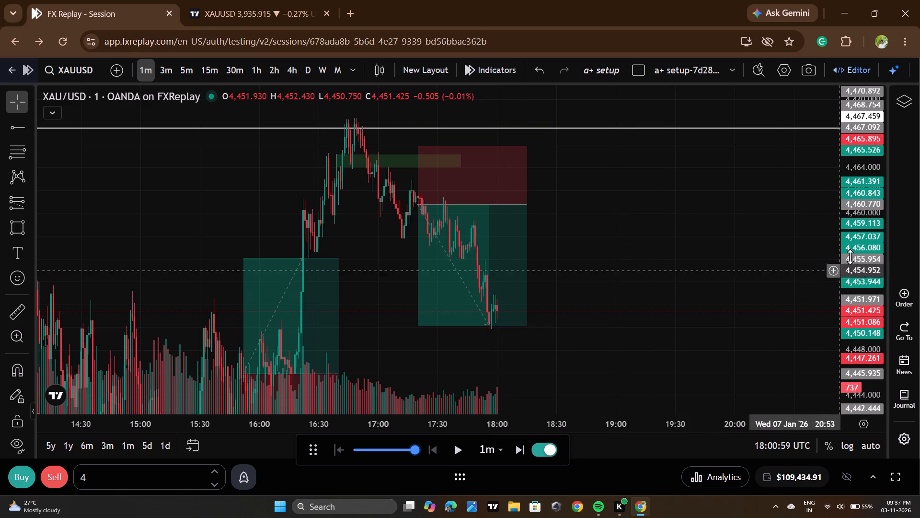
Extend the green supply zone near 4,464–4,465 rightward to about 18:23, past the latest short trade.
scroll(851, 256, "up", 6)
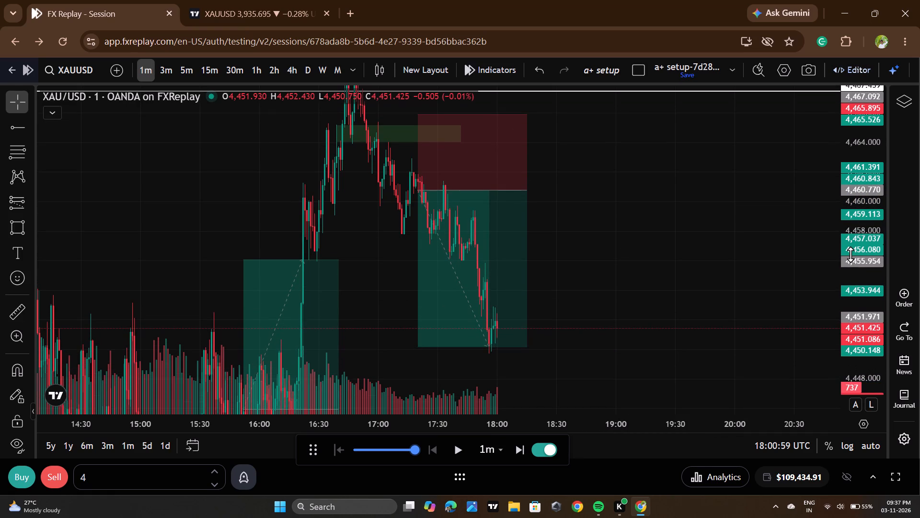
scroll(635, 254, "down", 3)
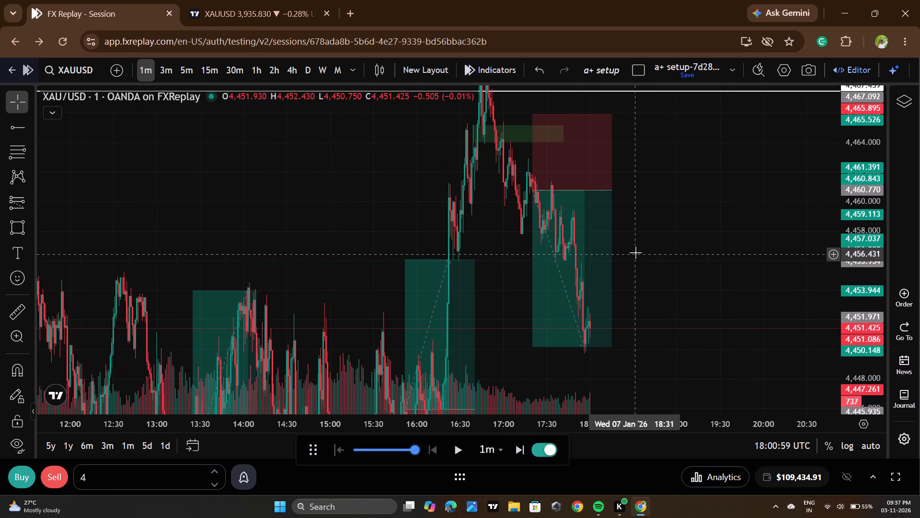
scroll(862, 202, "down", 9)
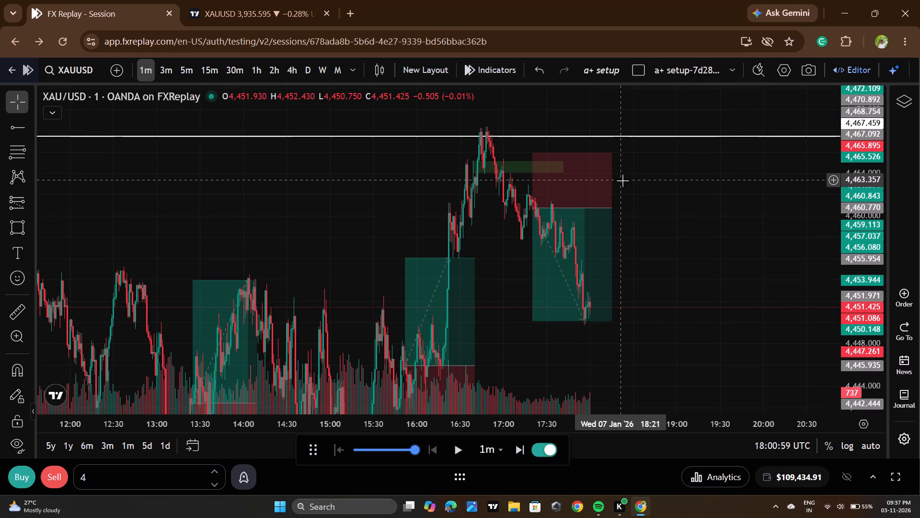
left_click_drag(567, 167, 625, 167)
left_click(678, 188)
Delete the white horizontal level at 4,467.459 from the chart.
scroll(699, 256, "down", 4)
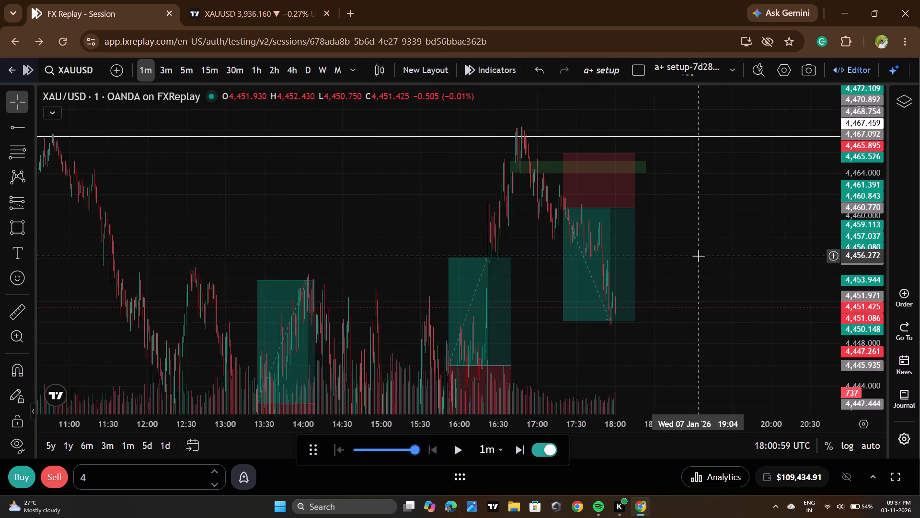
scroll(861, 203, "down", 6)
scroll(679, 215, "down", 4)
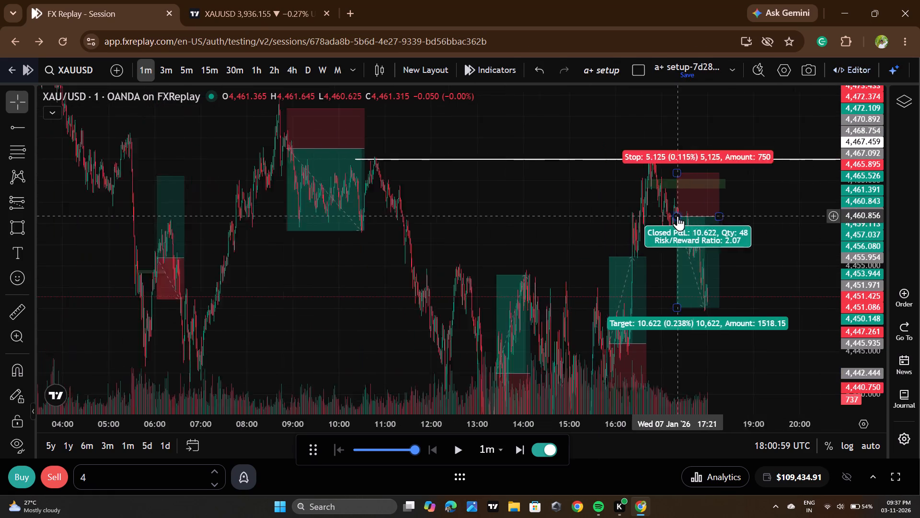
scroll(868, 222, "down", 7)
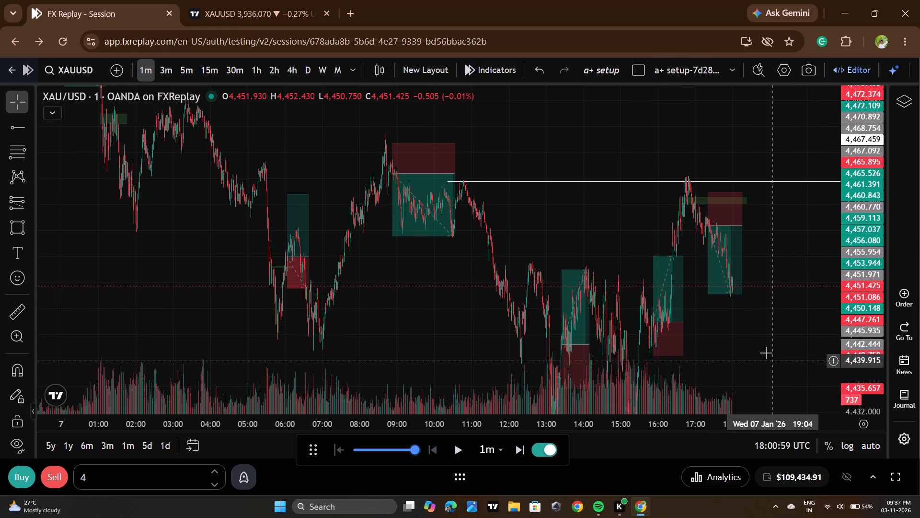
left_click_drag(770, 352, 710, 218)
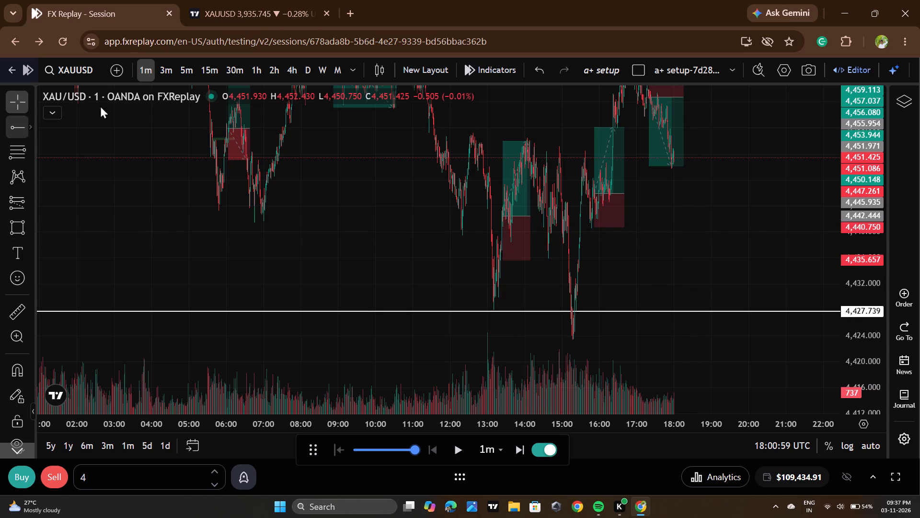
left_click_drag(849, 173, 813, 286)
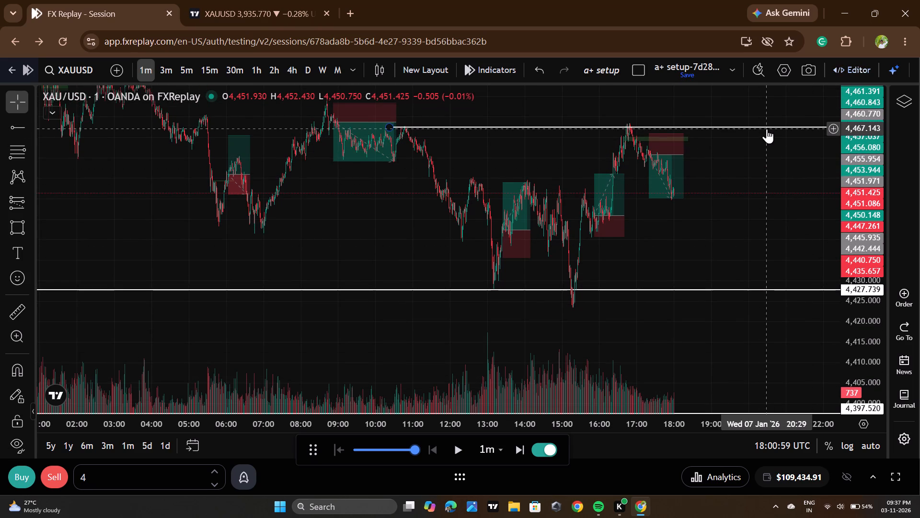
left_click(767, 129)
left_click(693, 67)
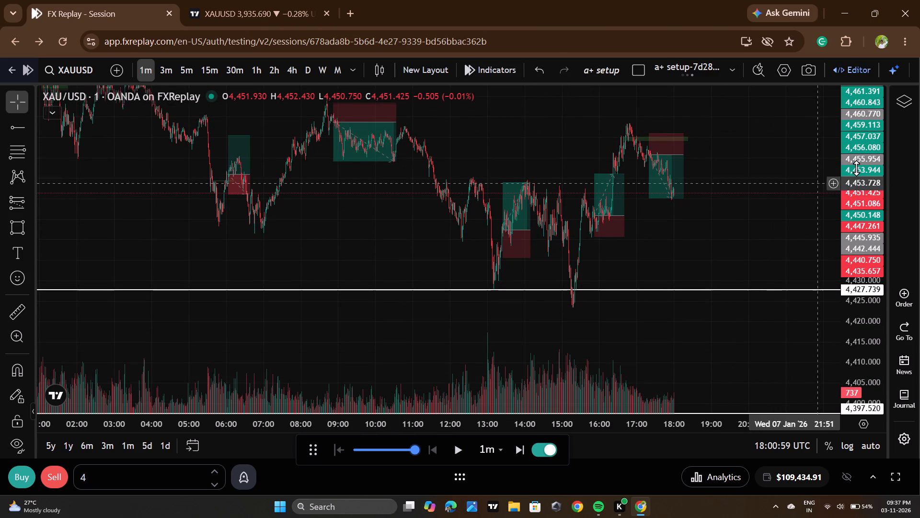
Play the replay forward from 18:00 on 7 January to 00:32 on 8 January and pause it.
scroll(874, 168, "up", 12)
left_click_drag(748, 190, 757, 312)
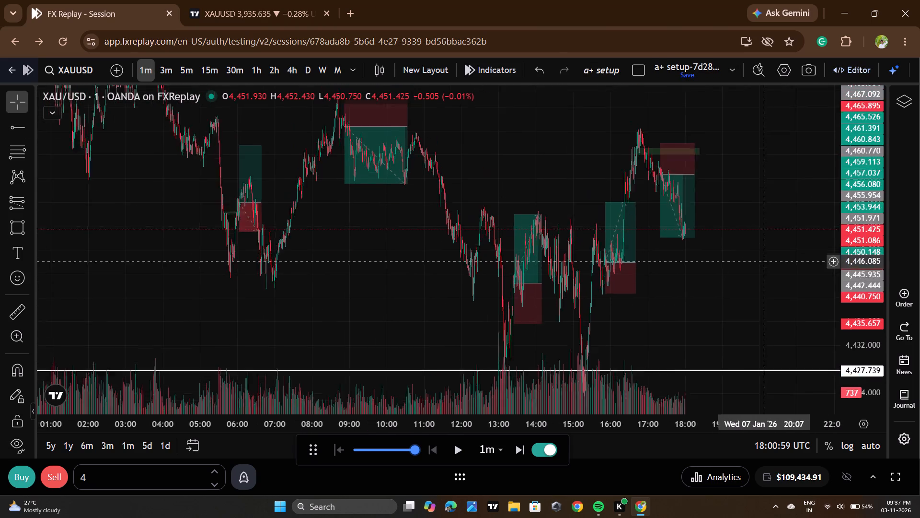
left_click_drag(757, 312, 756, 313)
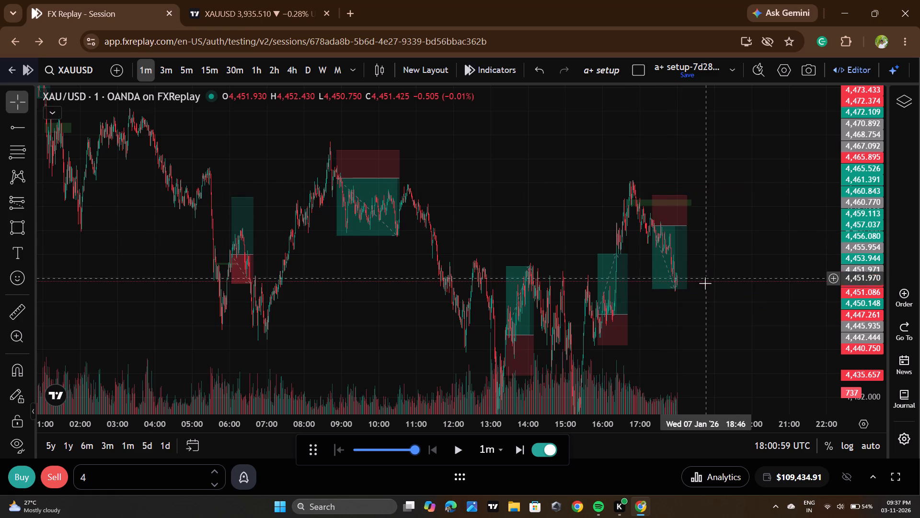
left_click(747, 356)
left_click_drag(745, 346, 731, 300)
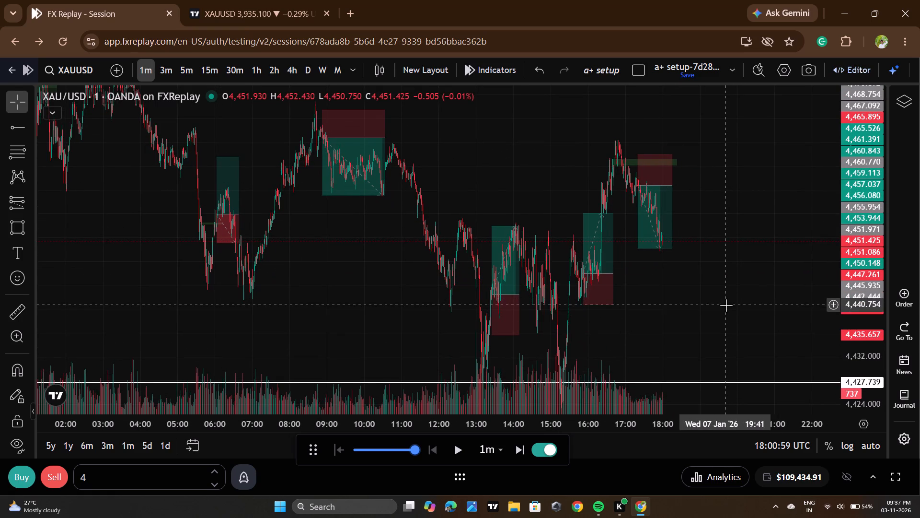
left_click(469, 451)
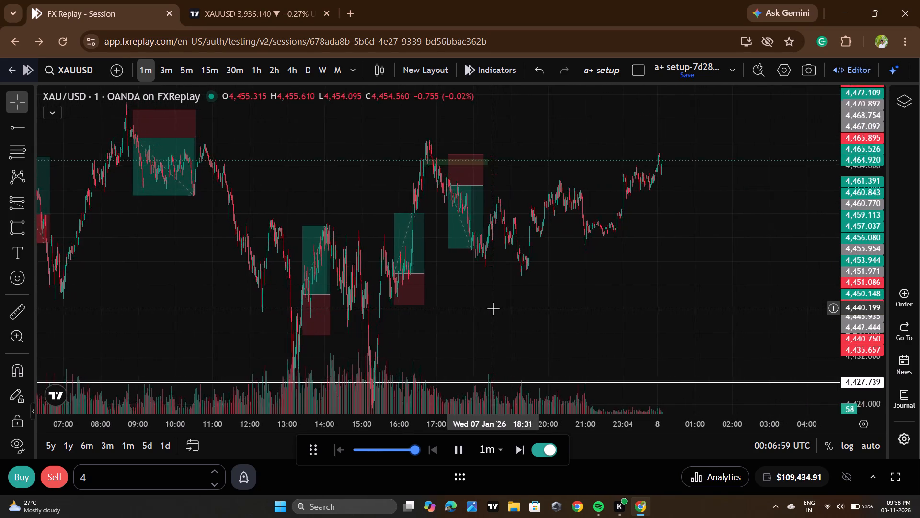
left_click(458, 454)
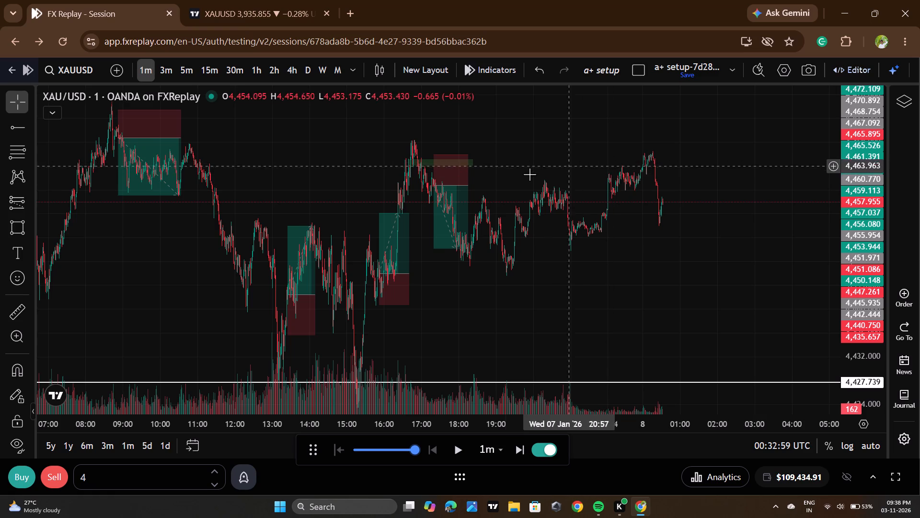
Extend the green supply zone between 4,463.984 and 4,465.196 forward in time to about 01:23 on 8 January.
scroll(520, 200, "up", 6)
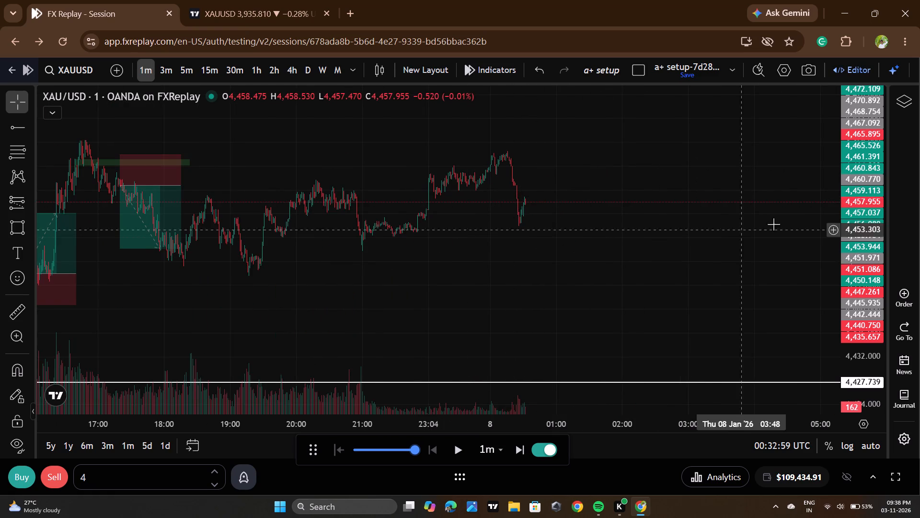
scroll(868, 218, "up", 20)
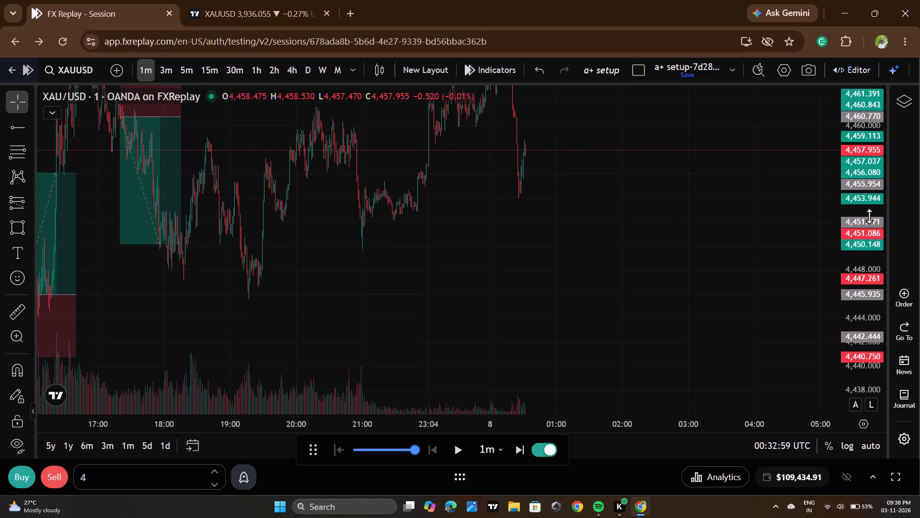
scroll(869, 216, "up", 5)
left_click_drag(674, 250, 720, 469)
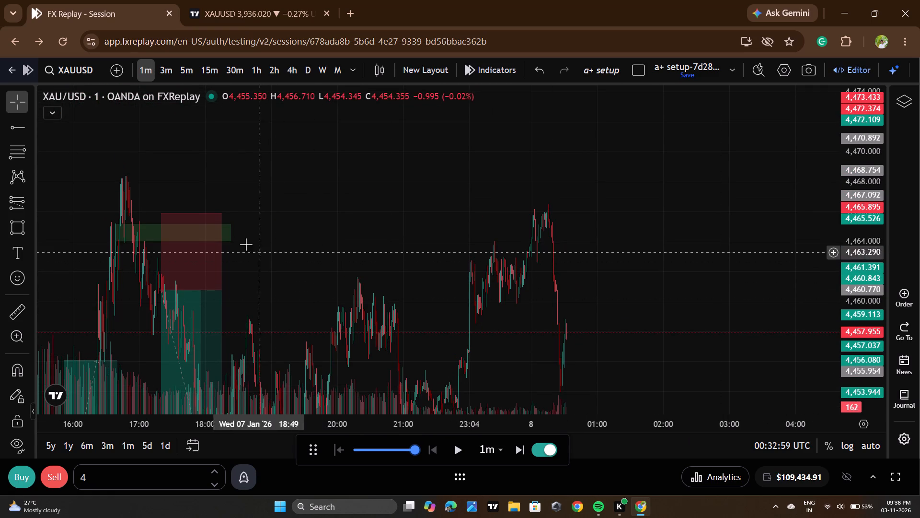
left_click_drag(234, 235, 623, 226)
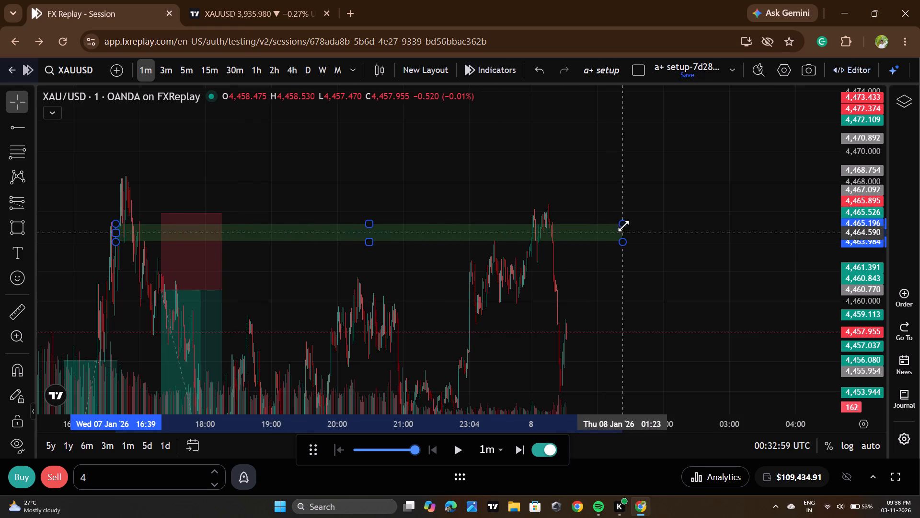
left_click(670, 326)
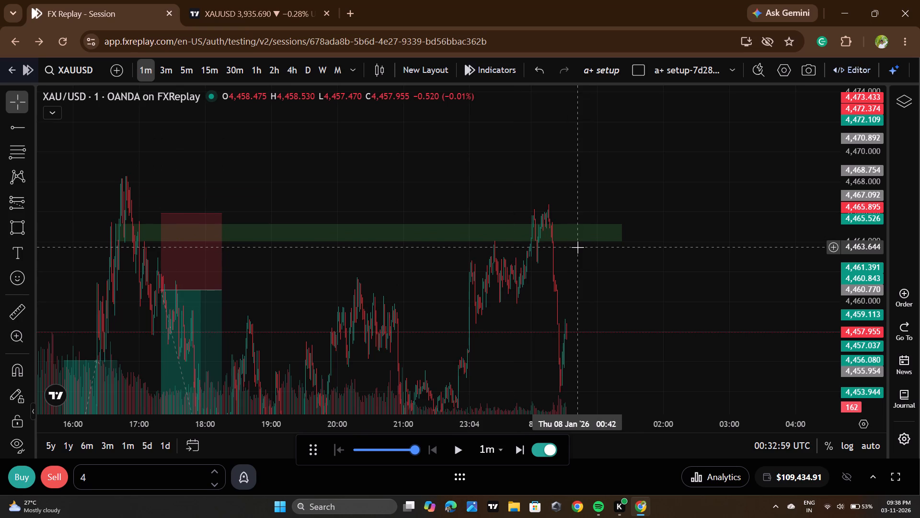
Measure the sharp drop from the green zone's lower edge at about 4,464 down to the latest low near 4,454.
left_click(17, 306)
left_click(552, 242)
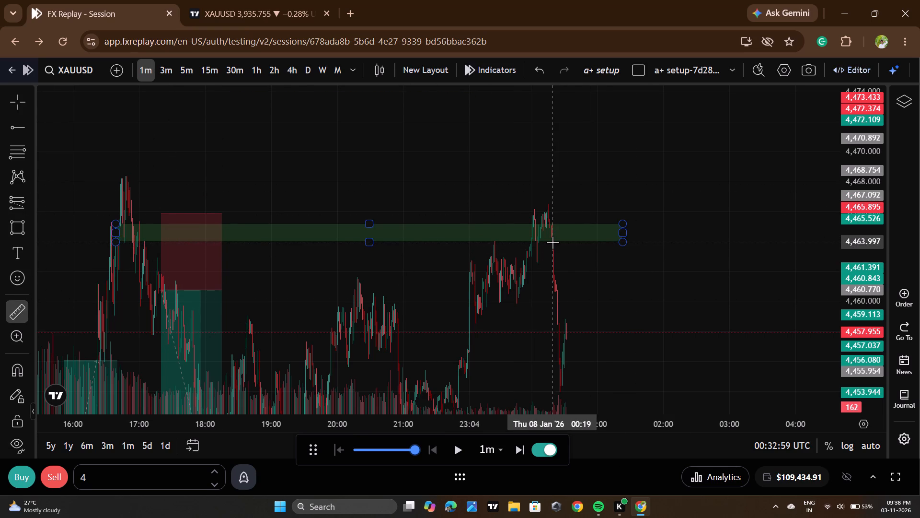
left_click(573, 394)
left_click(635, 334)
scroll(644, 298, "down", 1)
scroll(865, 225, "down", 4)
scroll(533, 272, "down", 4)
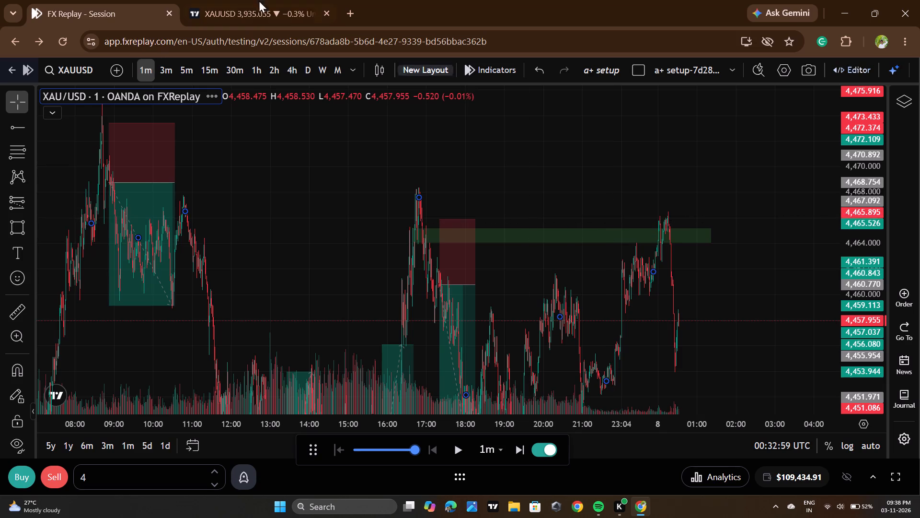
Switch to the XAUUSD chart in TradingView and clear the leftover range measurement.
left_click(233, 0)
left_click(596, 314)
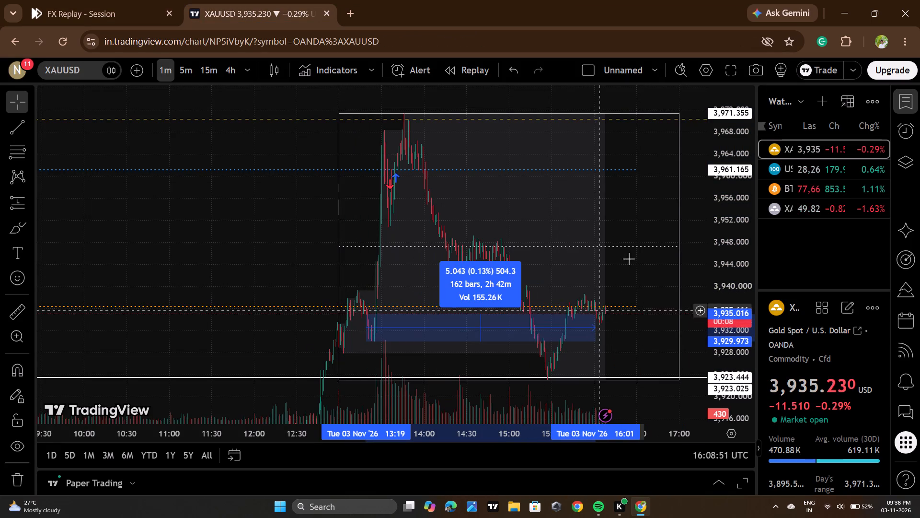
left_click(628, 198)
Dismiss the upgrade advertisement covering the TradingView chart.
scroll(710, 297, "up", 6)
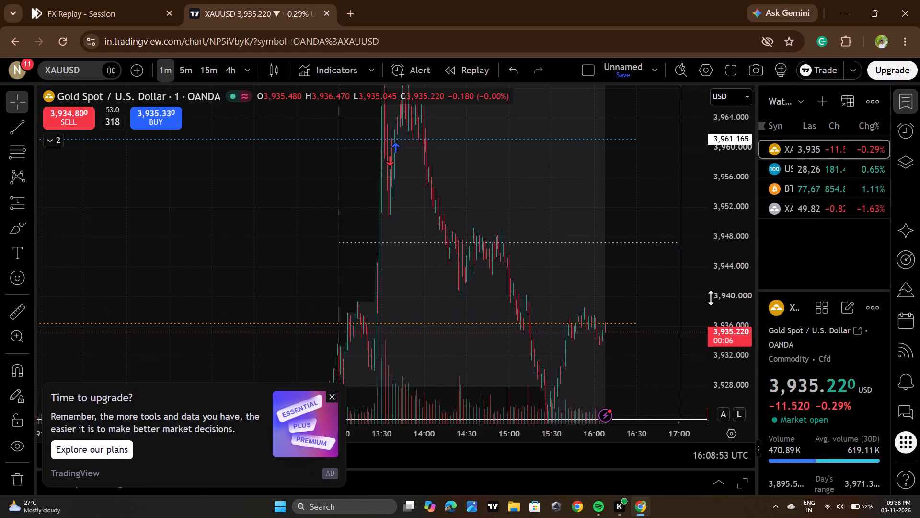
scroll(712, 296, "up", 1)
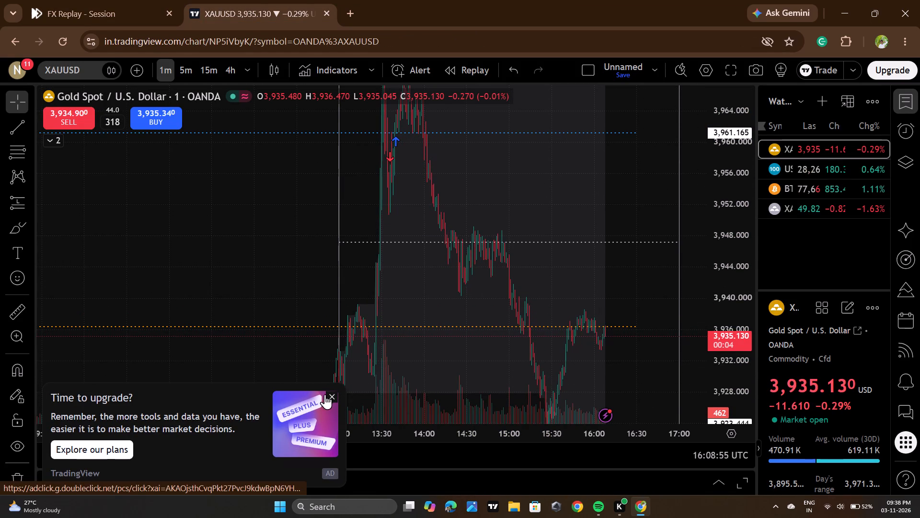
left_click(328, 394)
left_click(690, 395)
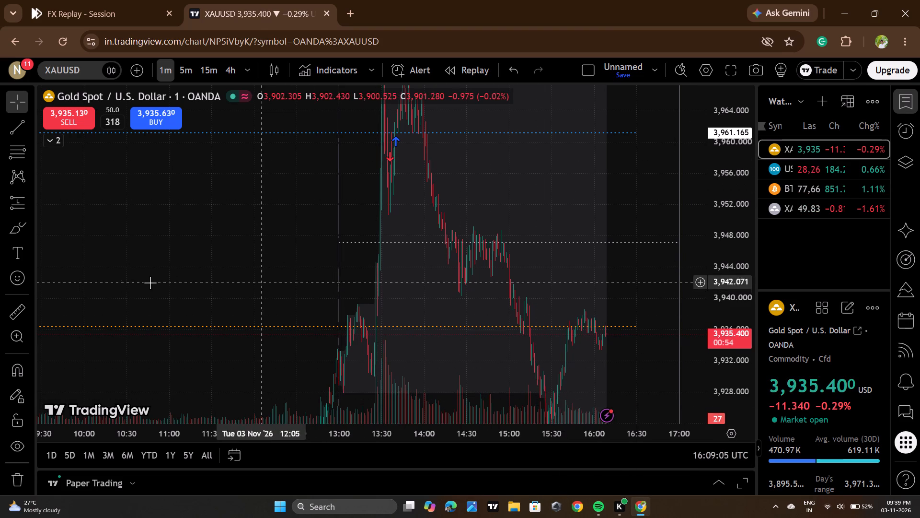
Examine XAUUSD on the 15-minute and 4-hour timeframes, comparing the months of price action with the levels at 4,043.208, 3,923.444 and 3,892.855.
left_click(221, 71)
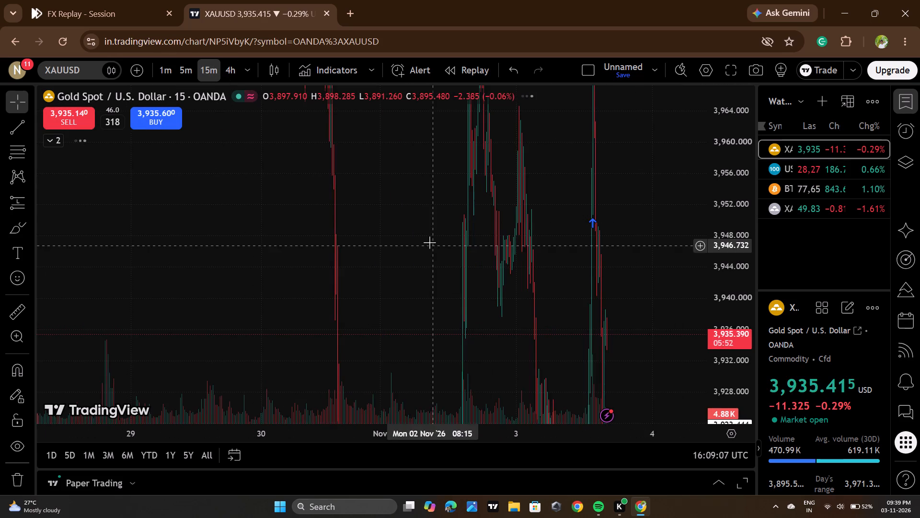
left_click(234, 75)
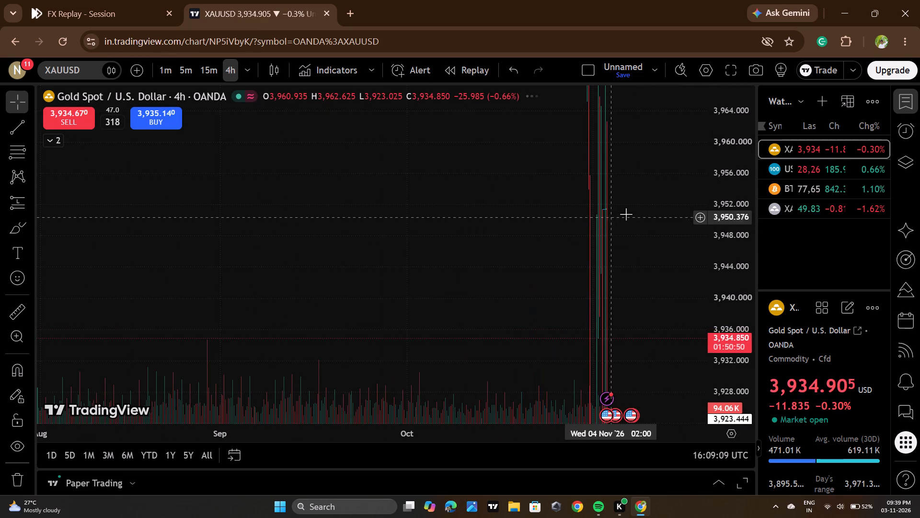
scroll(722, 199, "down", 20)
scroll(722, 199, "down", 4)
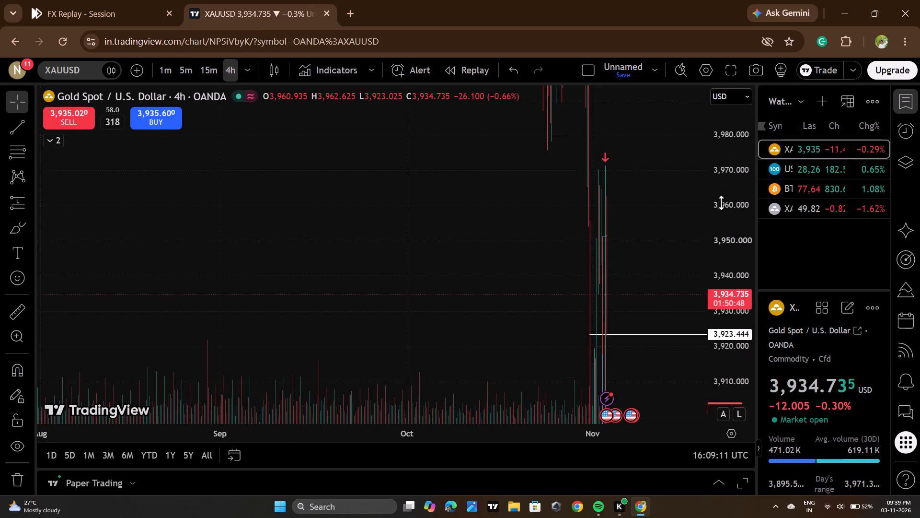
scroll(721, 202, "down", 20)
scroll(721, 202, "down", 17)
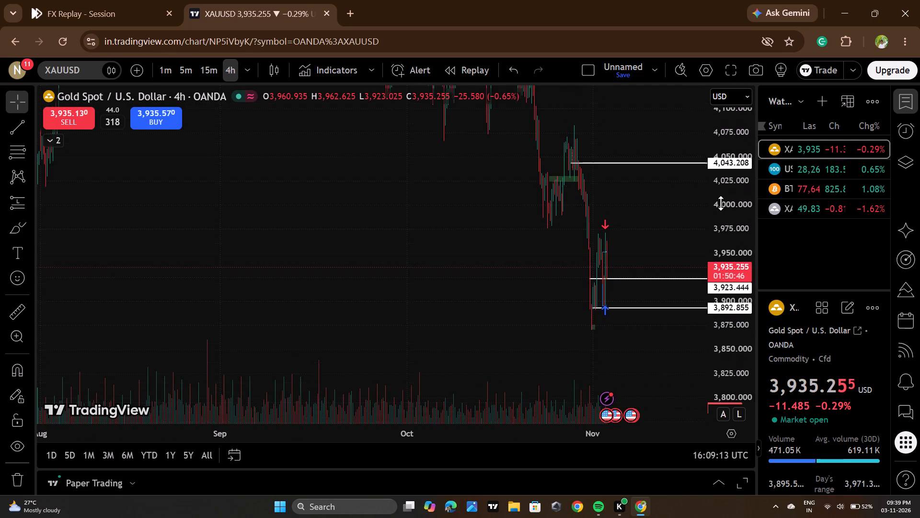
scroll(721, 203, "down", 14)
scroll(352, 231, "down", 7)
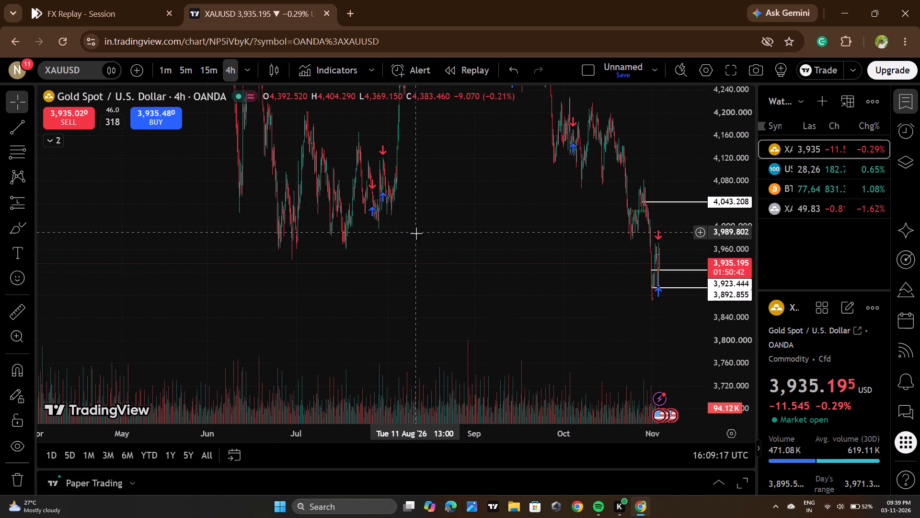
scroll(416, 233, "up", 5)
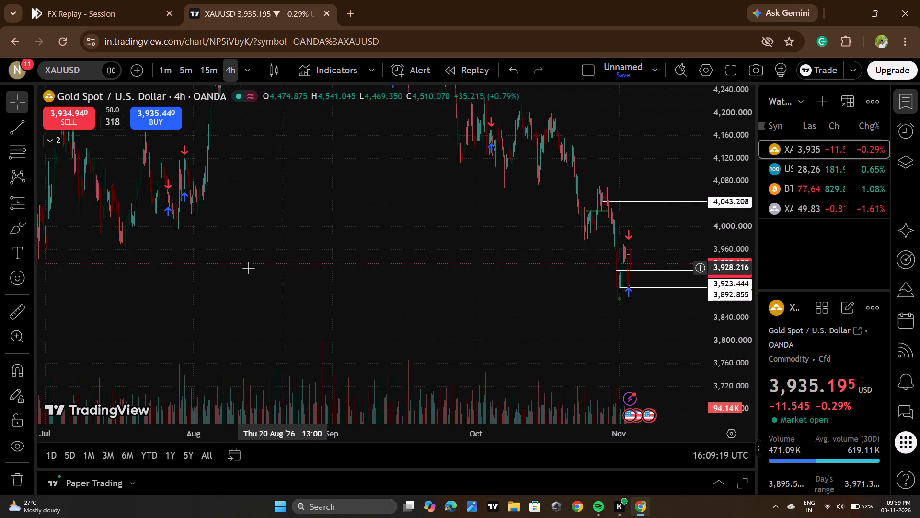
scroll(227, 257, "down", 4)
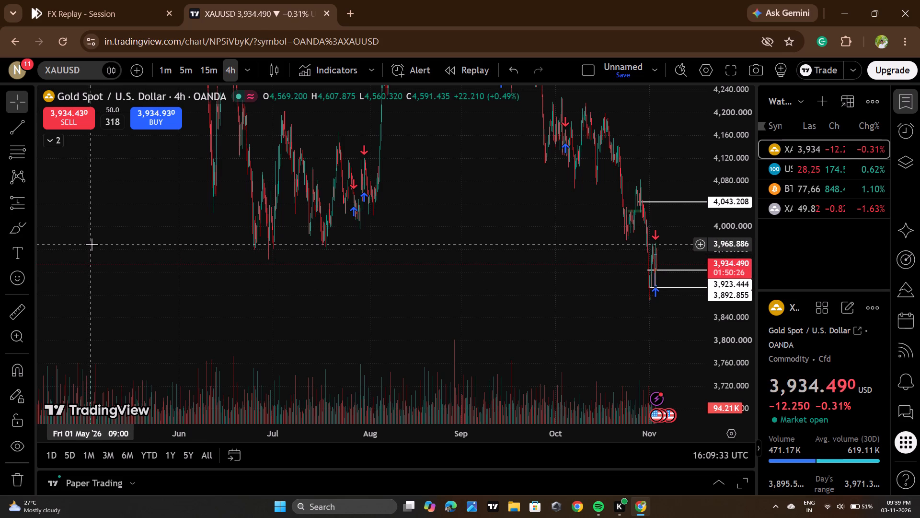
Examine recent XAUUSD price action on the 4-hour and one-minute timeframes against the levels at 3,923.444 and 3,892.855.
scroll(438, 259, "up", 17)
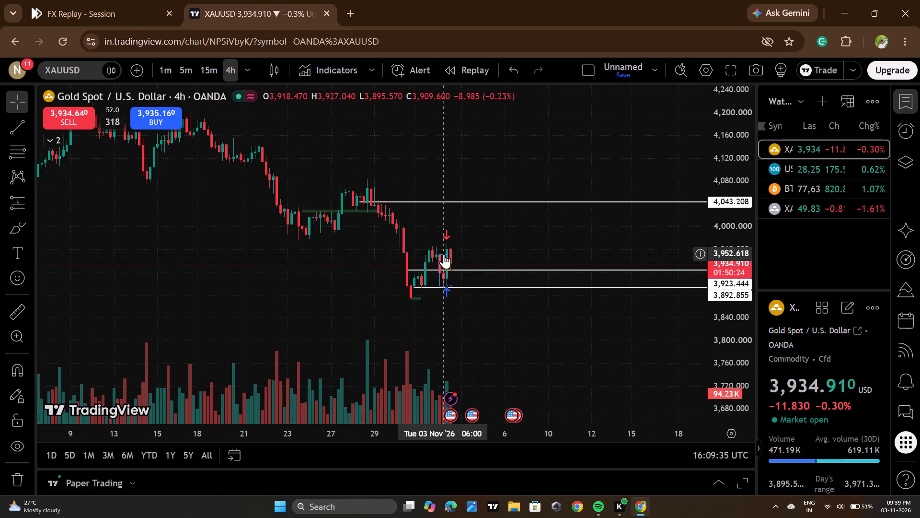
scroll(740, 281, "up", 16)
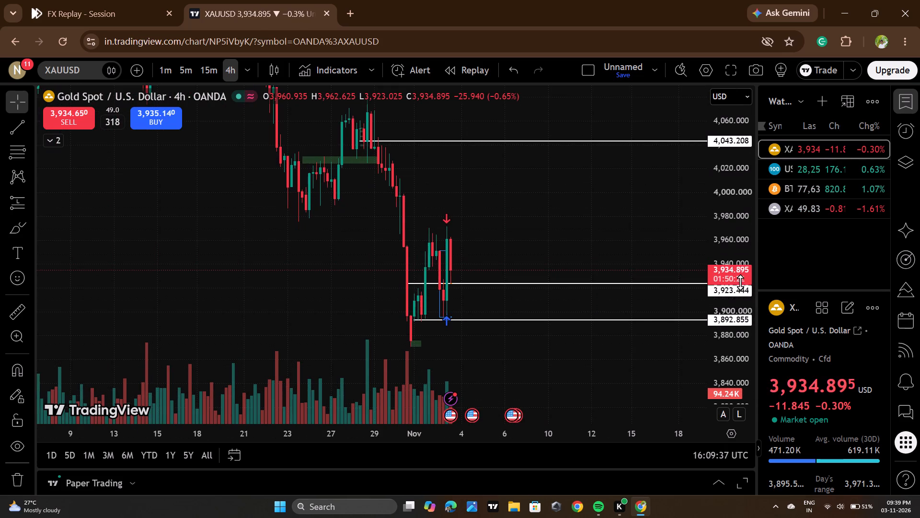
scroll(733, 288, "up", 2)
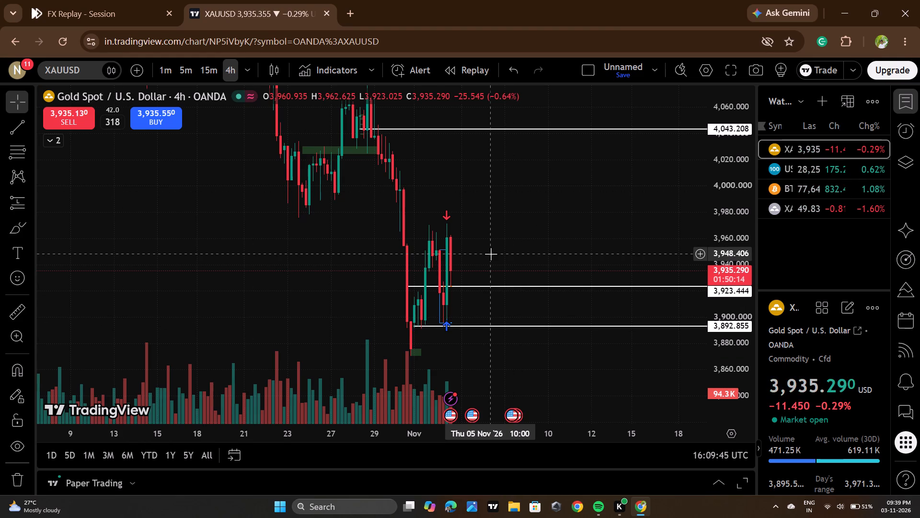
left_click(154, 70)
left_click(160, 70)
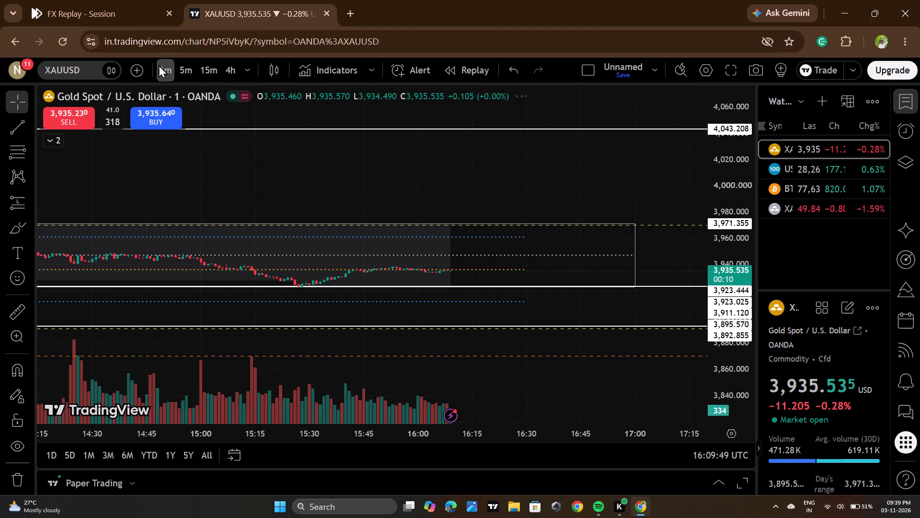
scroll(632, 234, "down", 4)
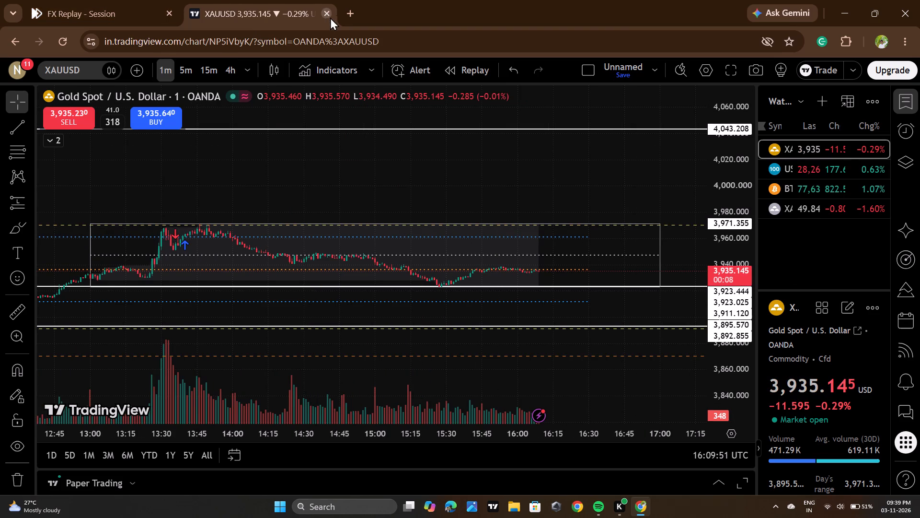
Switch back to the FX Replay session and delete the green zone at about 4,464 to 4,465.
left_click(106, 2)
scroll(721, 290, "up", 3)
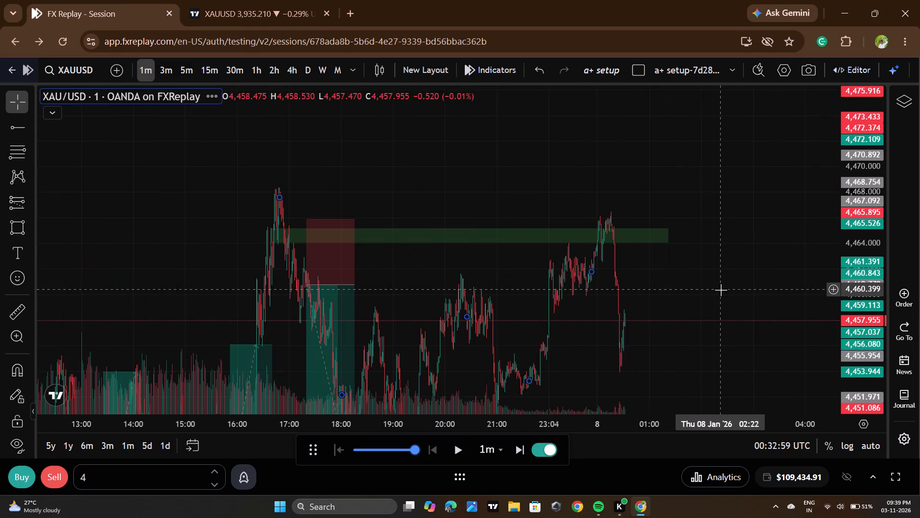
left_click(663, 235)
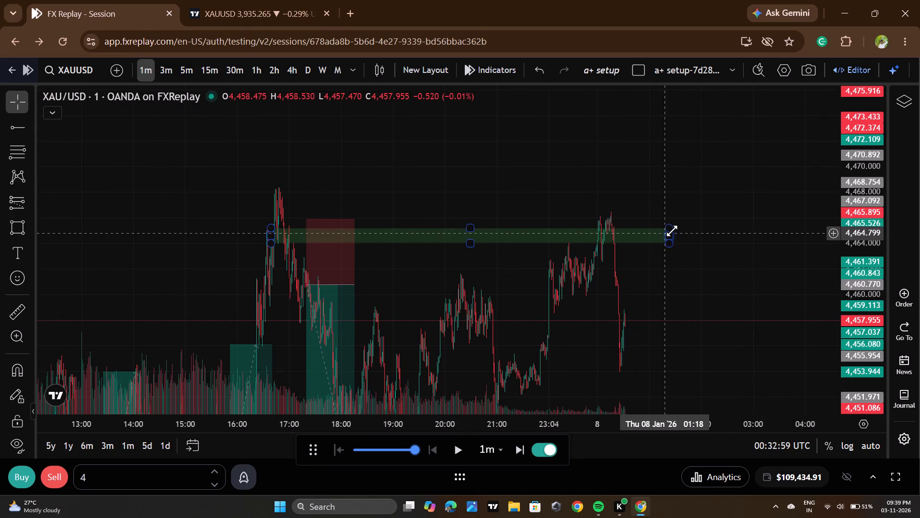
left_click(672, 233)
left_click(730, 72)
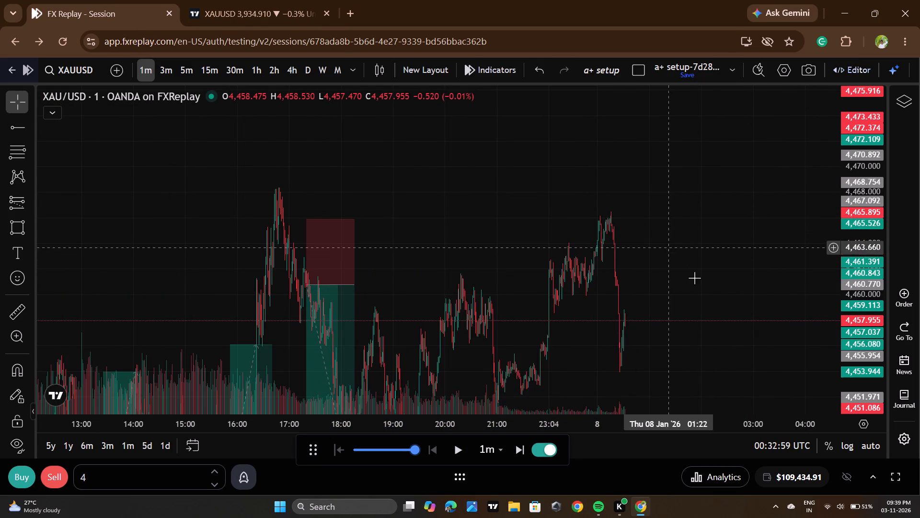
Examine the one-minute XAUUSD price action from the 7 January trades up to the latest candle.
left_click_drag(740, 308, 728, 158)
scroll(876, 202, "down", 16)
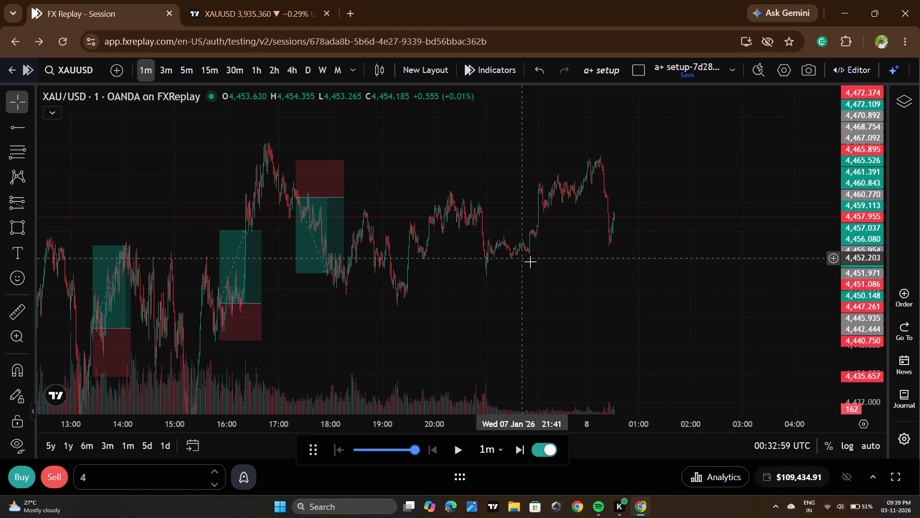
scroll(530, 263, "down", 1)
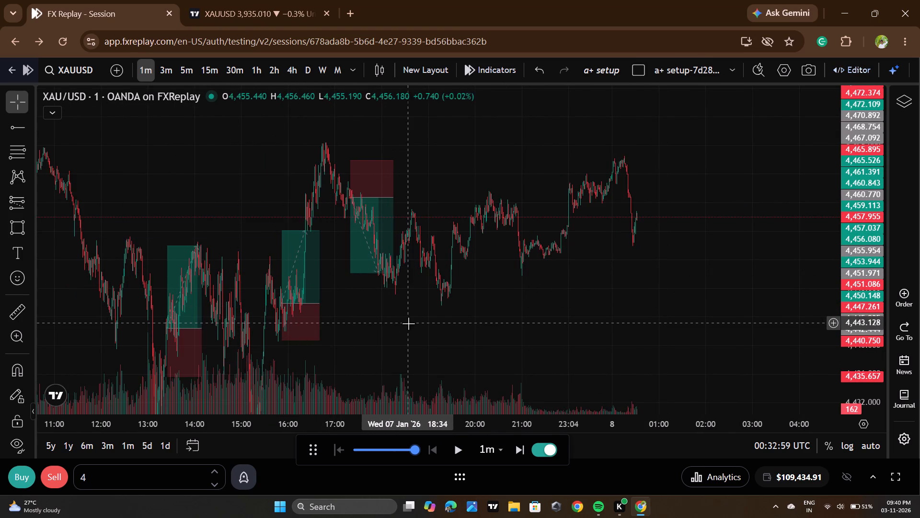
scroll(415, 309, "down", 2)
scroll(415, 309, "up", 1)
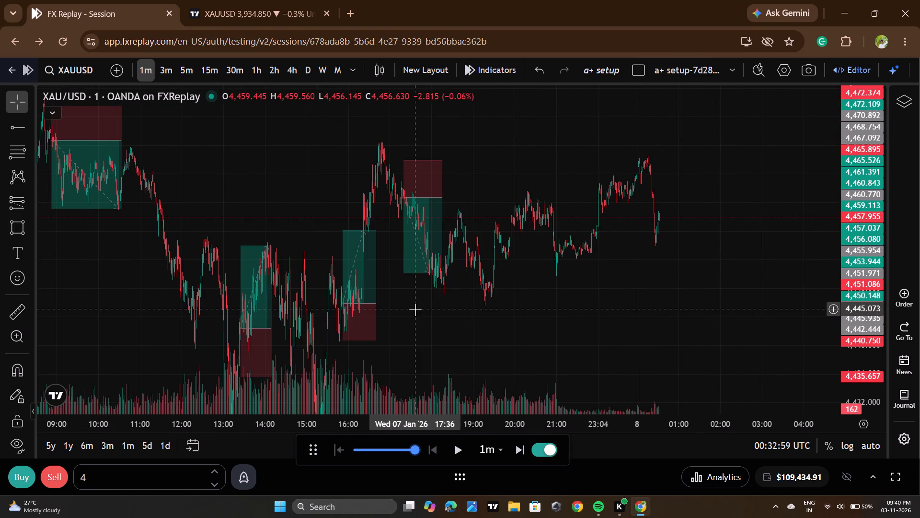
scroll(415, 309, "up", 2)
scroll(415, 309, "down", 3)
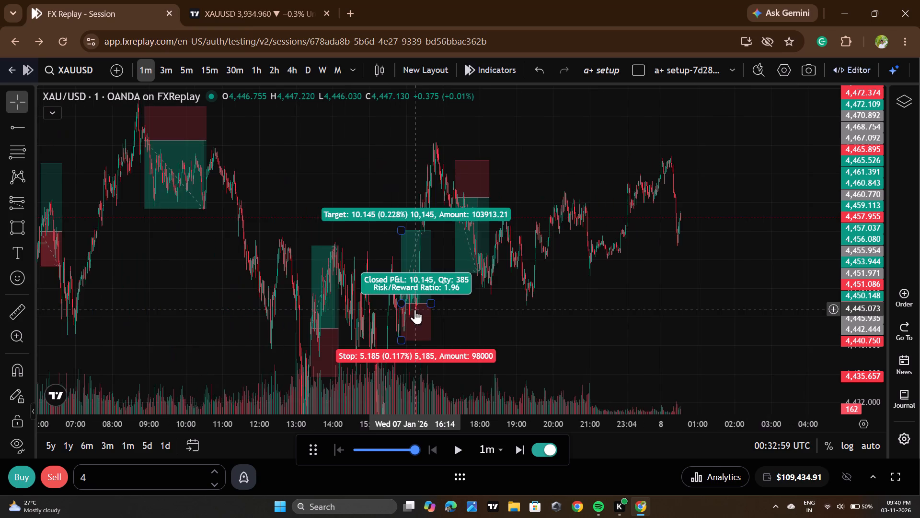
scroll(415, 309, "up", 6)
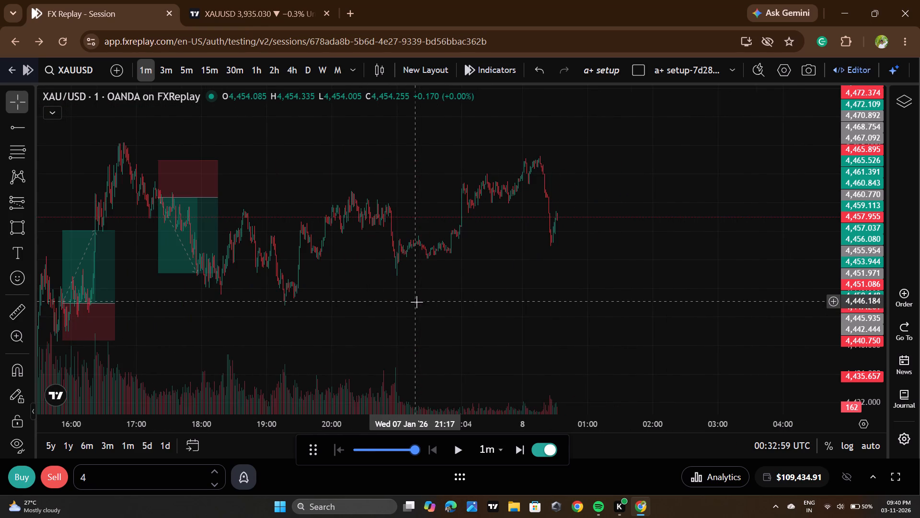
Play the one-minute replay forward to 02:16 on 8 January, with a pause at 01:50.
left_click(450, 450)
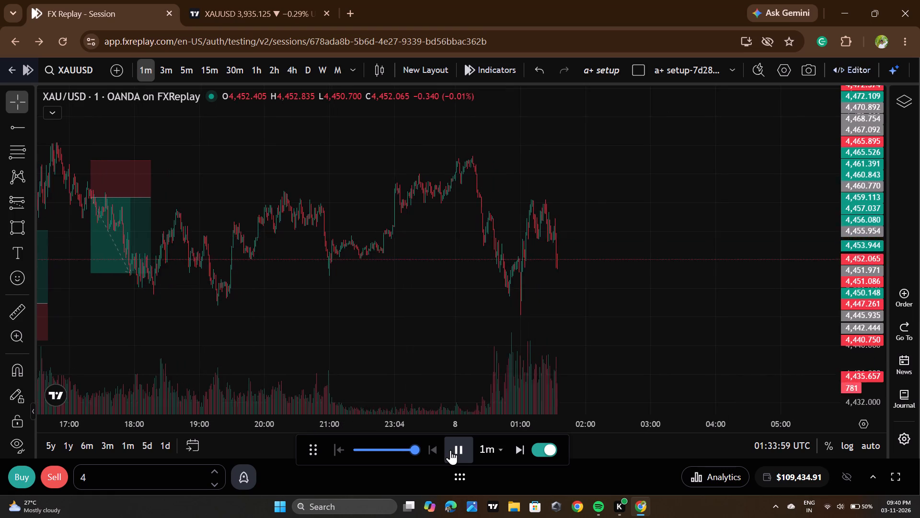
left_click(450, 450)
scroll(466, 357, "down", 3)
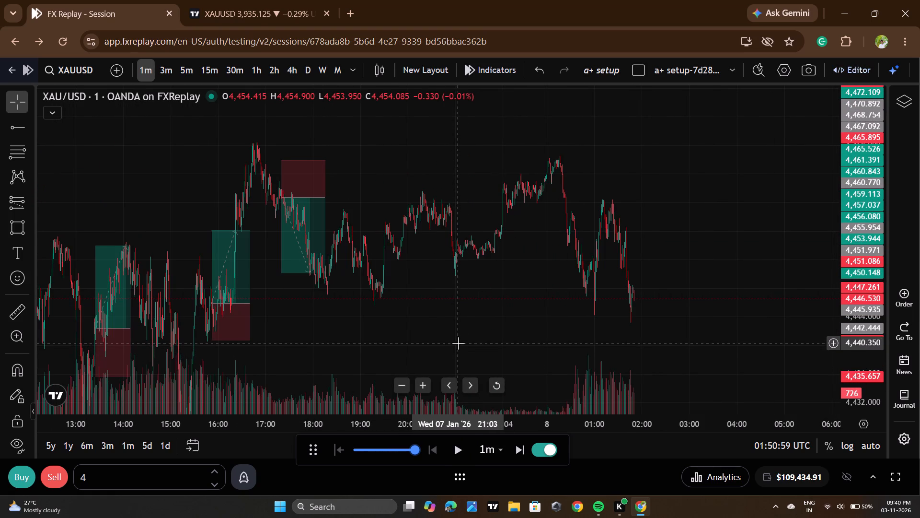
key("space")
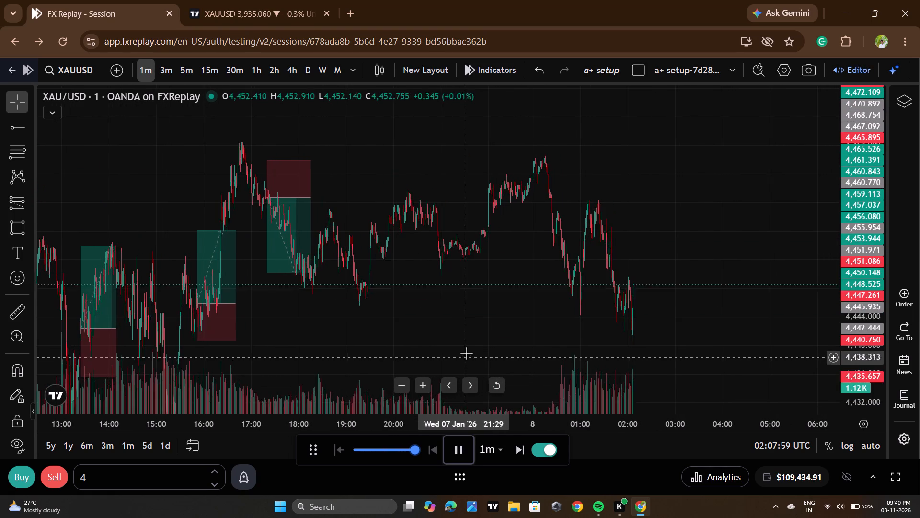
key("space")
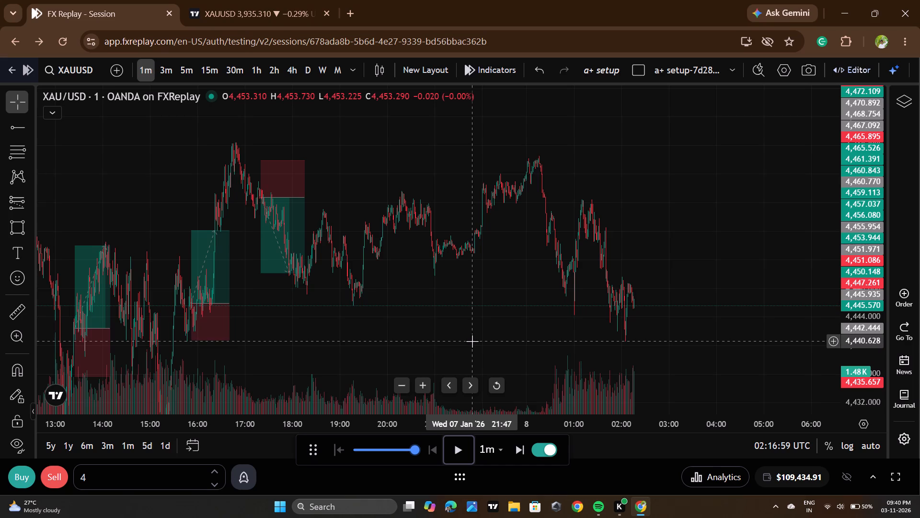
Draw a green rectangle zone from about 4,443.5 to 4,446.2, spanning roughly 01:57 to 03:05 on 8 January.
scroll(472, 341, "up", 5)
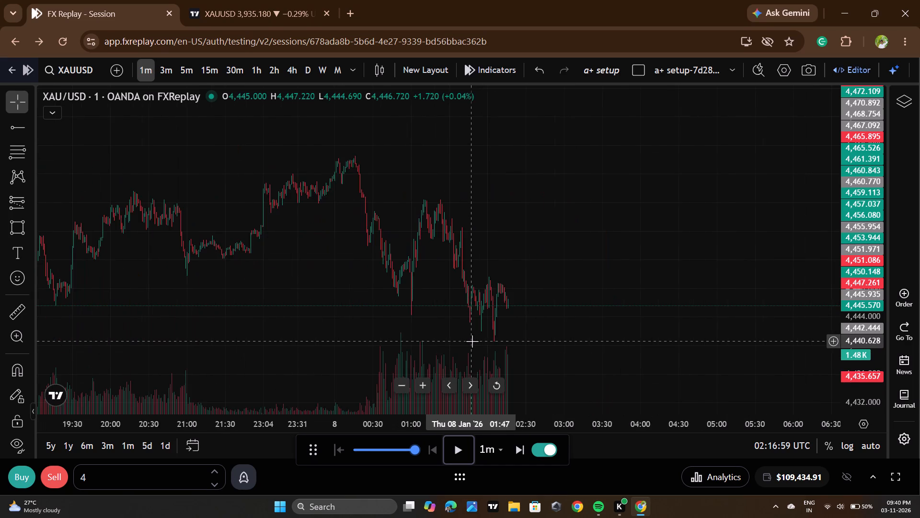
scroll(472, 341, "up", 6)
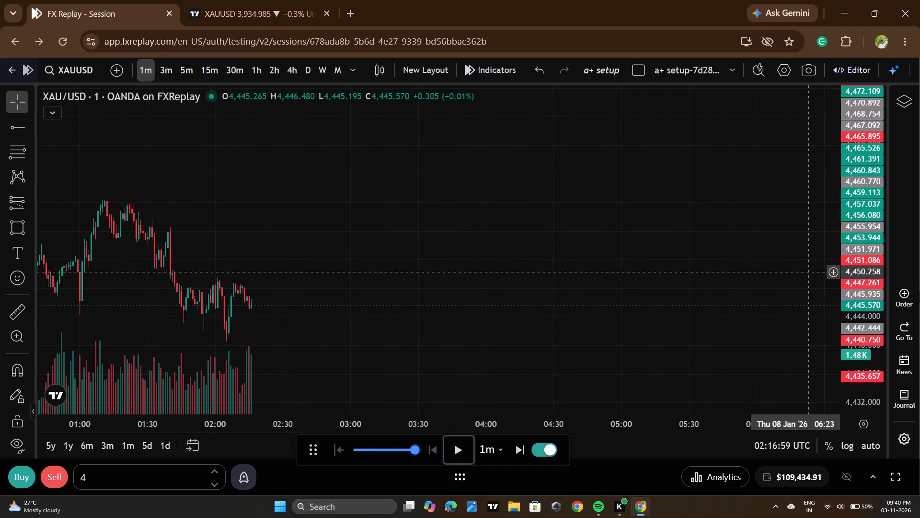
scroll(866, 298, "up", 12)
scroll(605, 345, "up", 4)
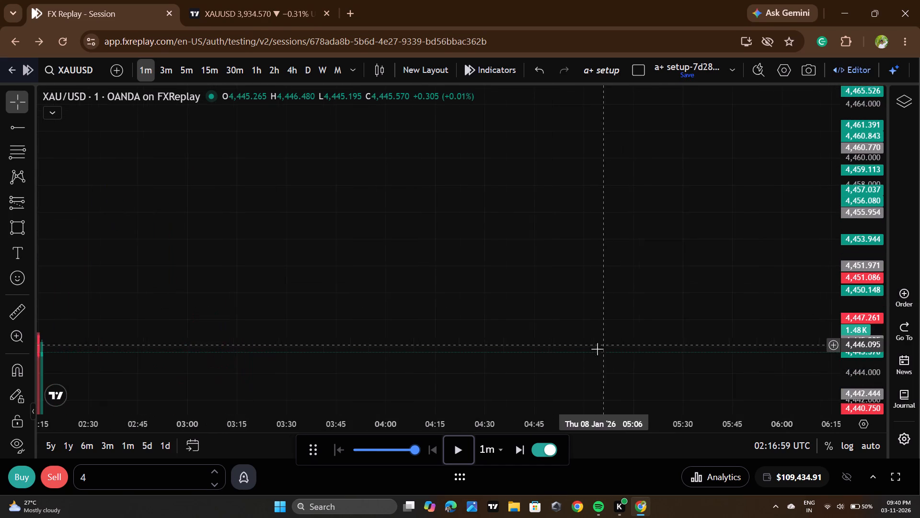
left_click_drag(498, 351, 629, 175)
left_click_drag(322, 256, 457, 264)
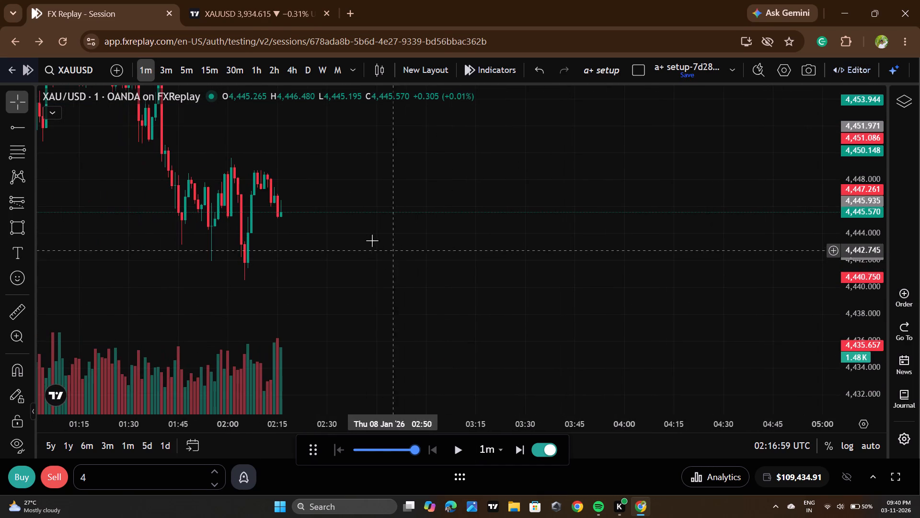
left_click(0, 221)
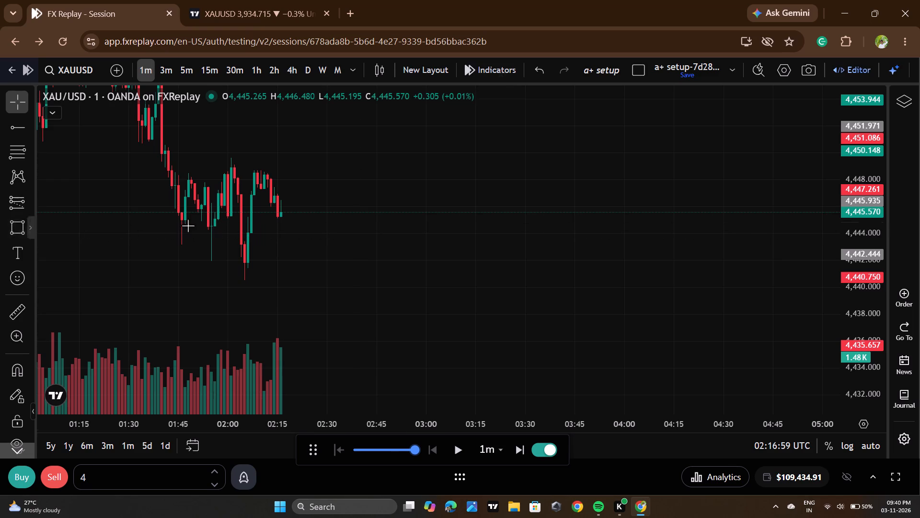
left_click(219, 241)
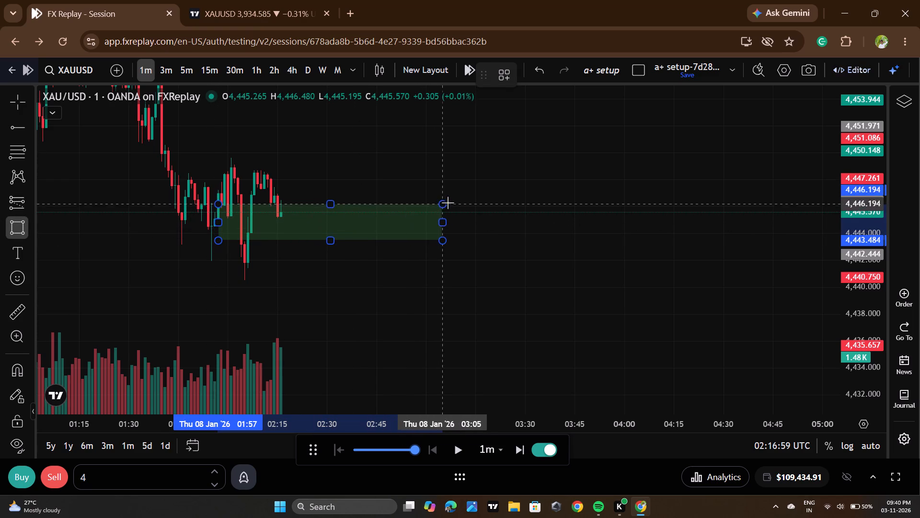
left_click(448, 202)
left_click(604, 225)
Slow down the replay speed and advance the replay by one candle to 02:17.
scroll(434, 400, "down", 1)
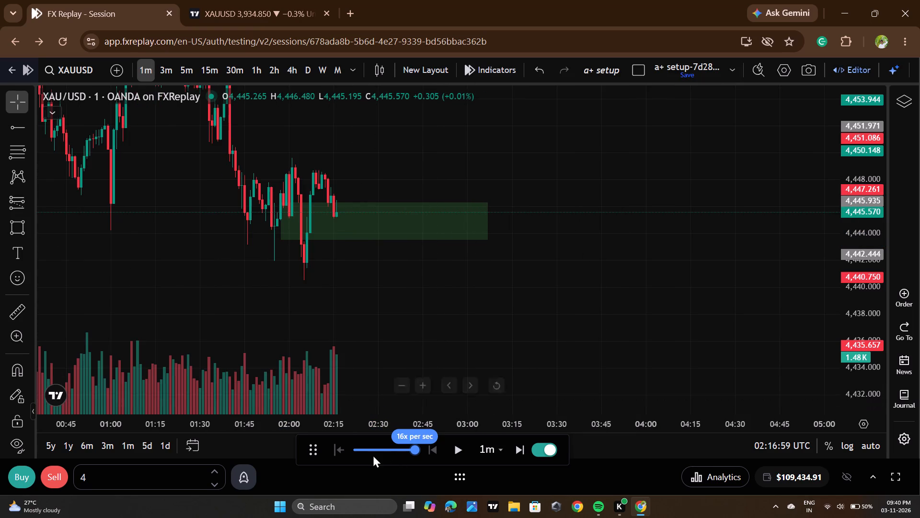
left_click(371, 452)
scroll(467, 373, "down", 3)
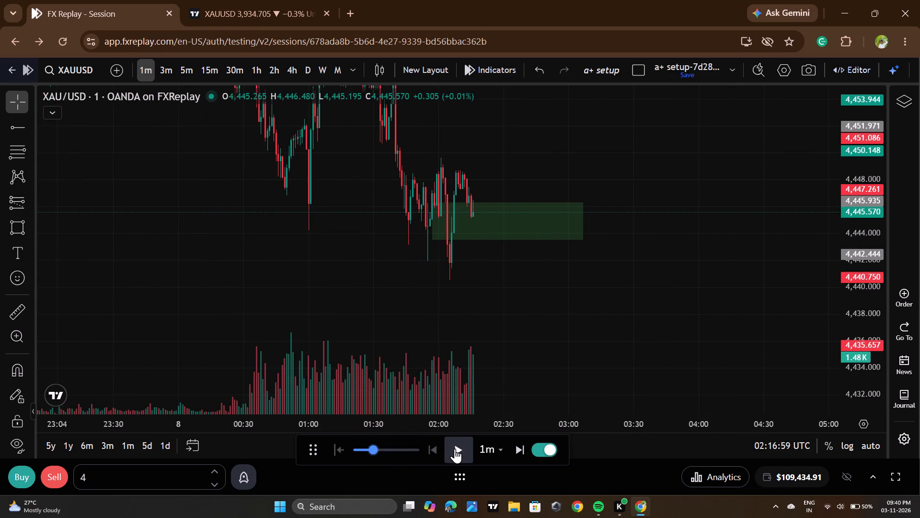
left_click(455, 447)
left_click(455, 447)
Examine price around the new green zone against the 7 January trades and the white level at 4,427.739.
scroll(696, 328, "down", 1)
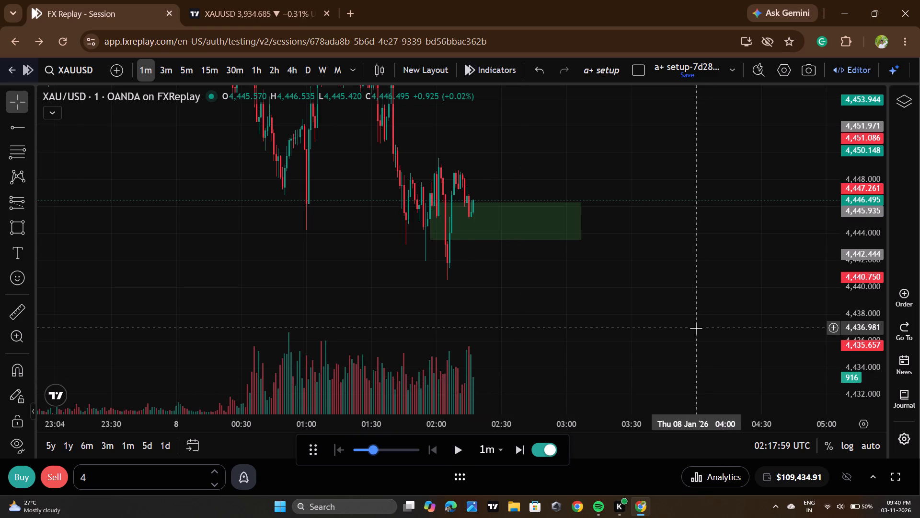
scroll(878, 291, "down", 9)
scroll(584, 317, "down", 3)
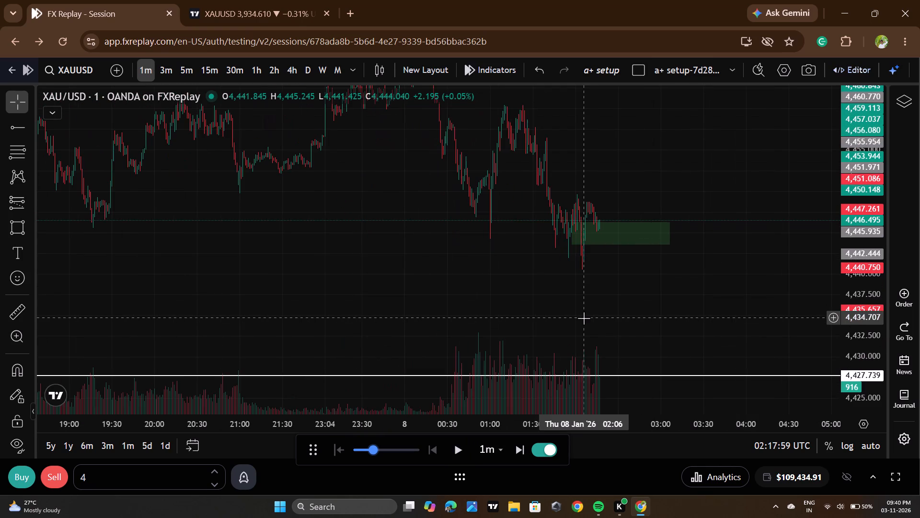
scroll(431, 282, "down", 4)
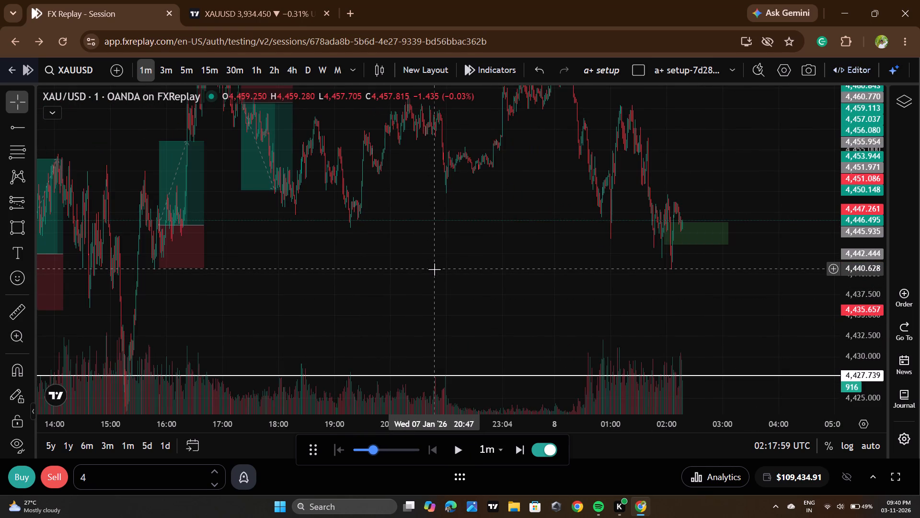
scroll(434, 269, "up", 8)
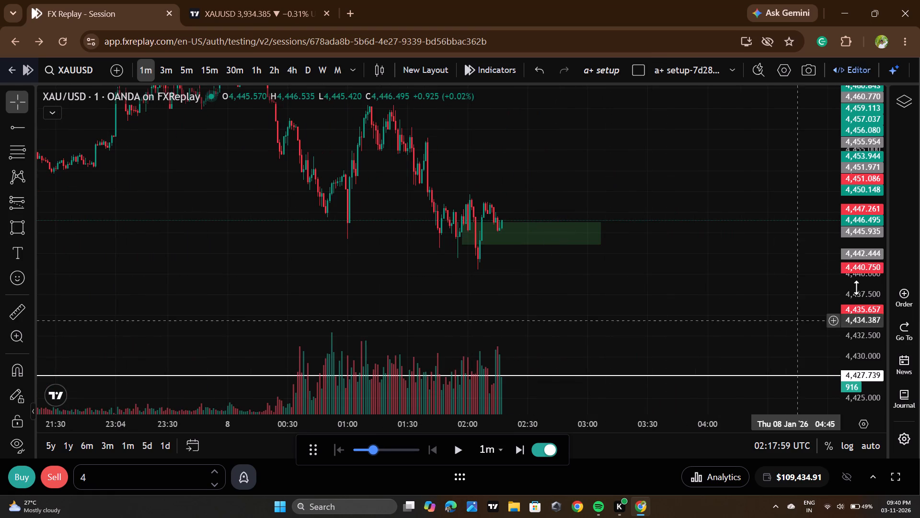
scroll(877, 278, "up", 5)
Advance the replay in short bursts to 02:31, pausing to check the candles around the green zone.
double_click(467, 450)
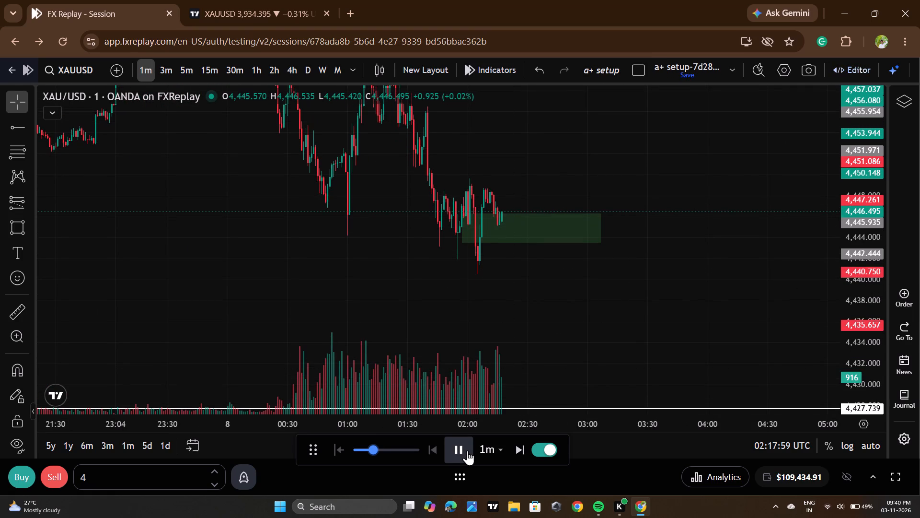
double_click(467, 450)
left_click(467, 450)
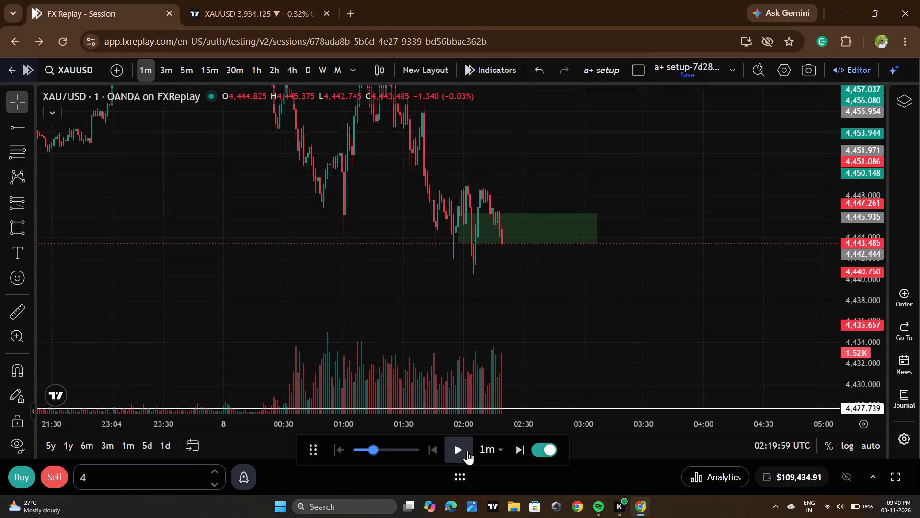
left_click(467, 450)
left_click(467, 450)
left_click(467, 450)
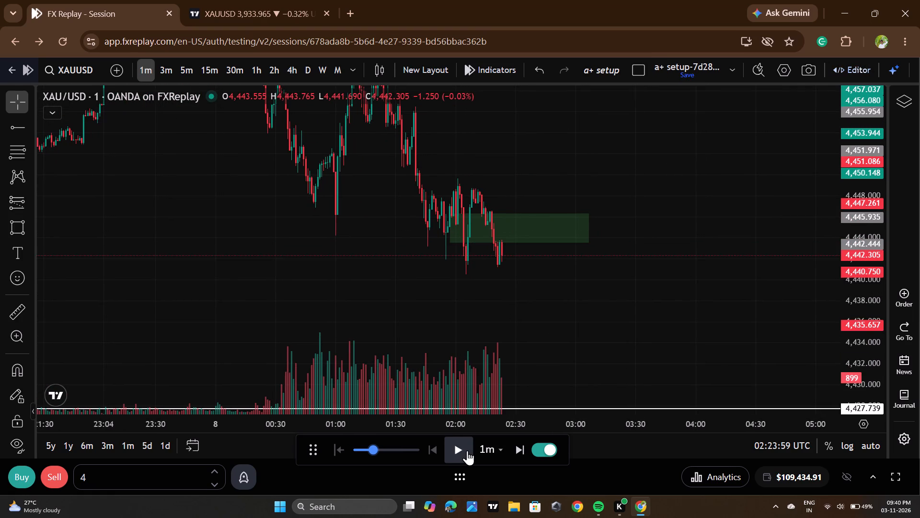
left_click(467, 450)
left_click(467, 450)
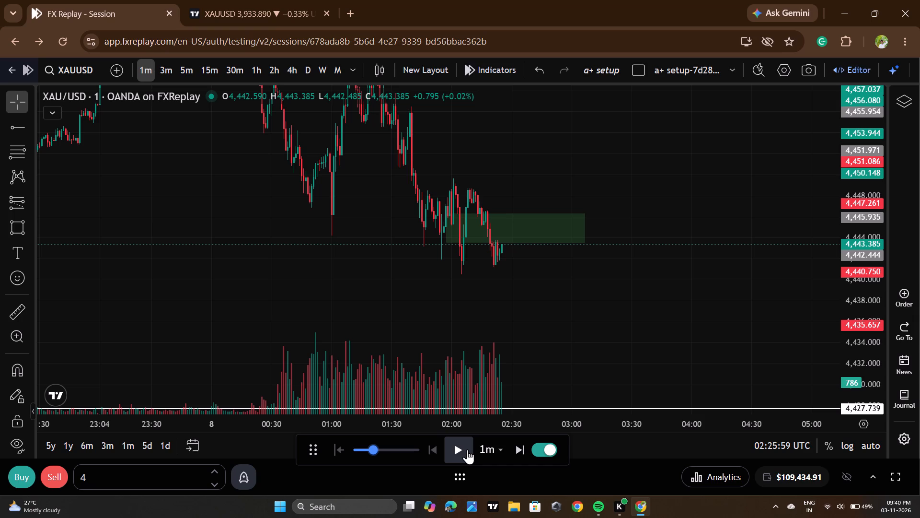
left_click(467, 449)
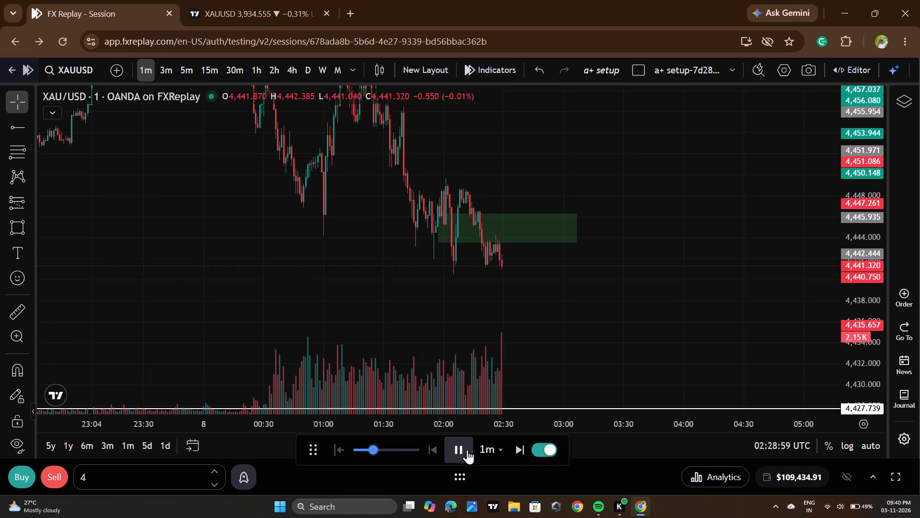
left_click(467, 449)
Advance the replay in short bursts to 02:41, following price below the green zone.
scroll(479, 422, "down", 5)
scroll(491, 375, "down", 5)
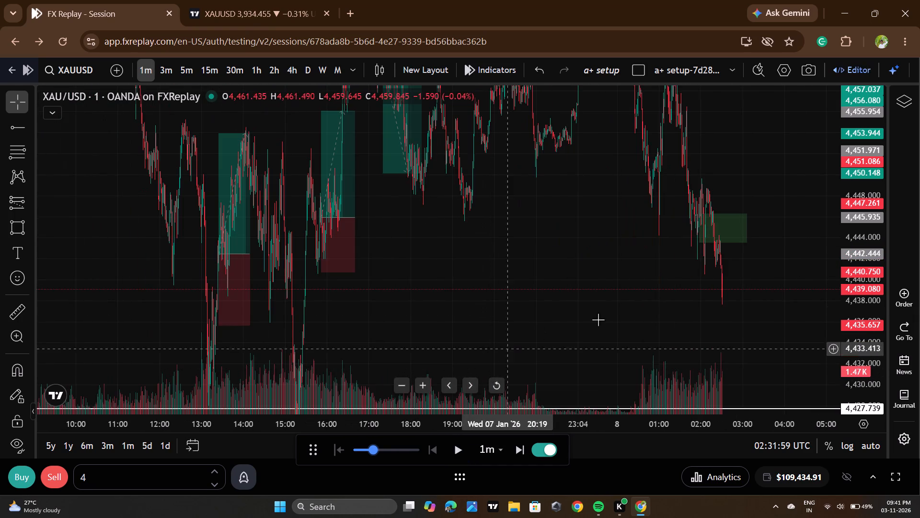
scroll(872, 255, "down", 8)
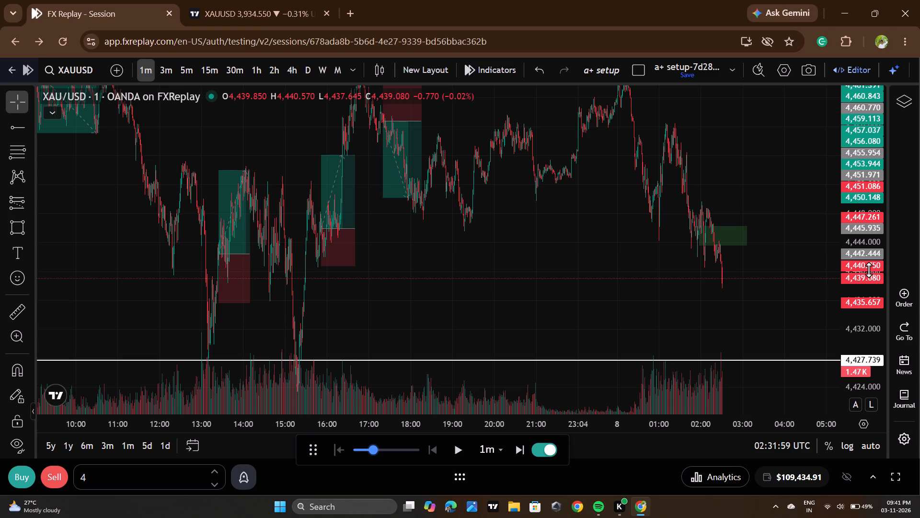
scroll(636, 266, "up", 5)
left_click(448, 454)
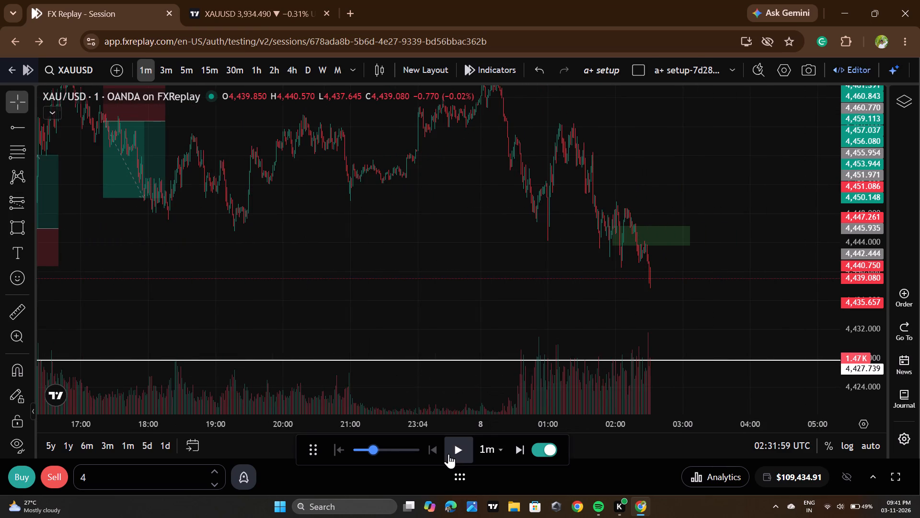
left_click(448, 454)
left_click(448, 454)
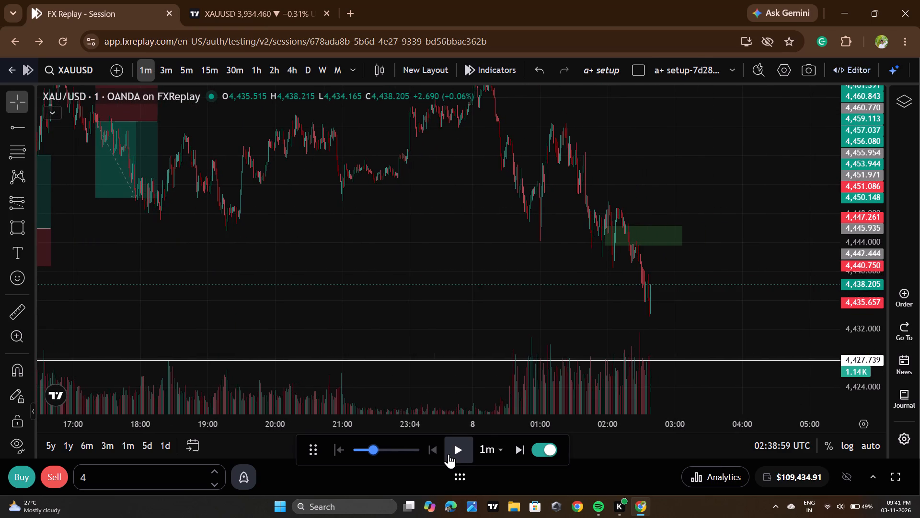
left_click(448, 454)
Draw a thin green rectangle zone from about 4,440.5 to 4,441.3, spanning roughly 02:27 to 03:23 on 8 January.
scroll(556, 322, "up", 10)
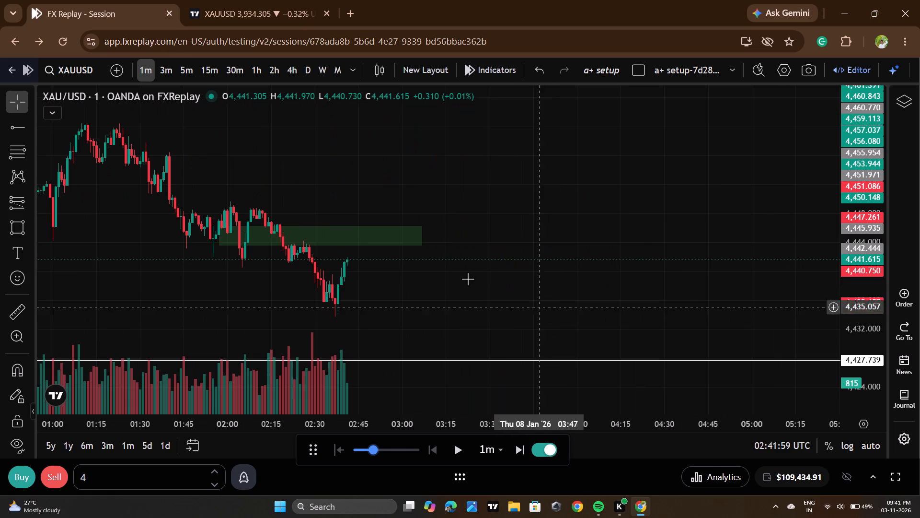
scroll(870, 235, "up", 20)
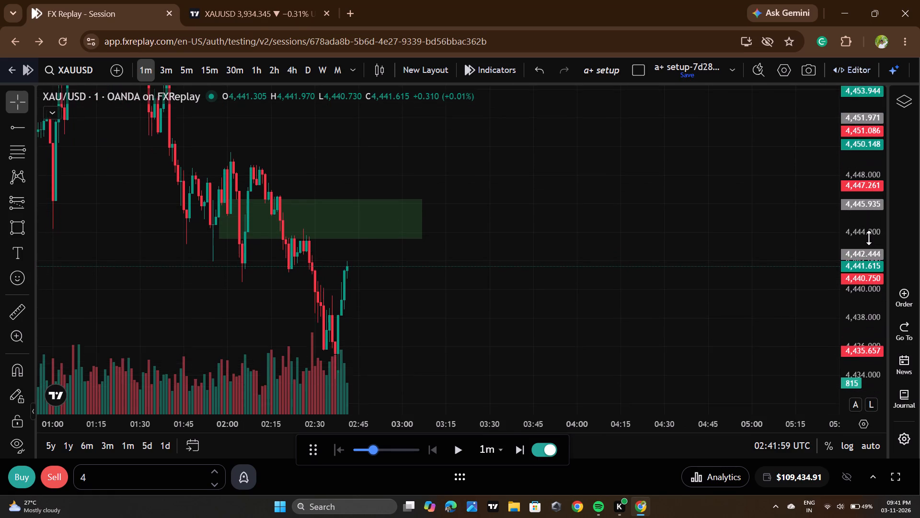
scroll(869, 237, "up", 1)
left_click_drag(670, 318, 692, 281)
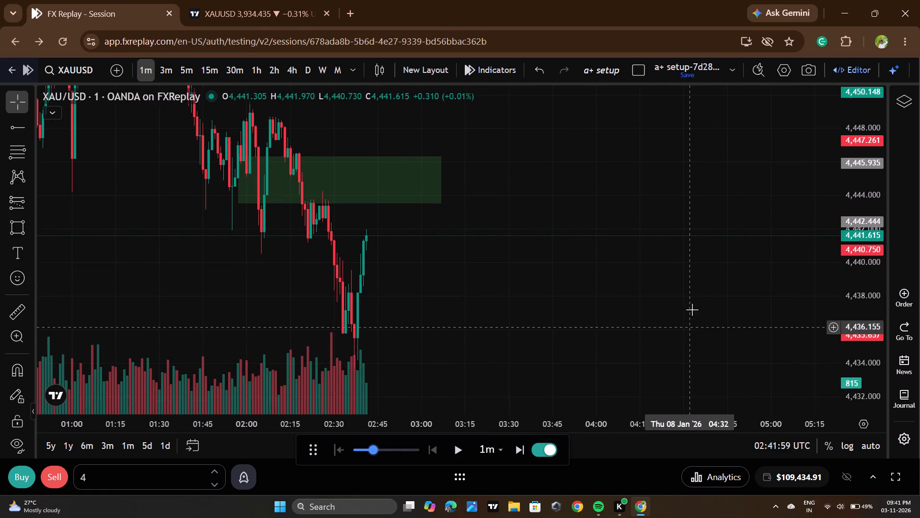
left_click(5, 228)
left_click(327, 255)
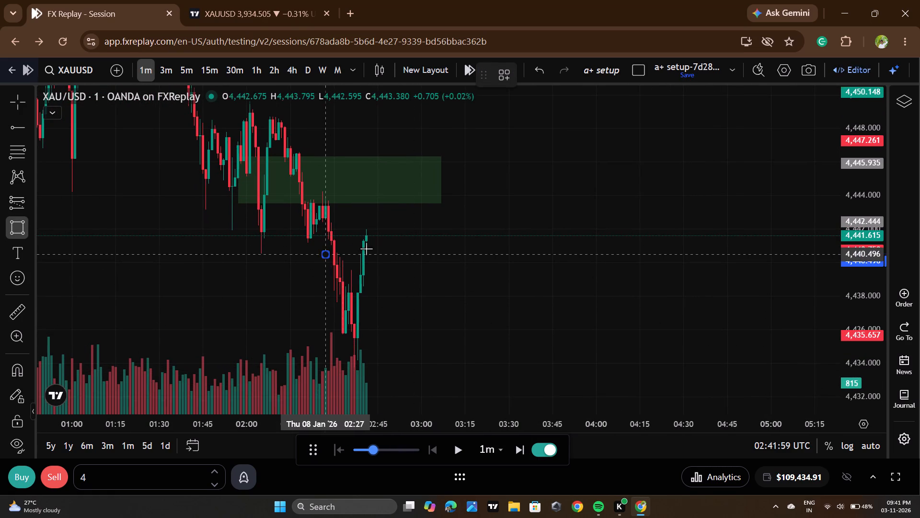
left_click(489, 240)
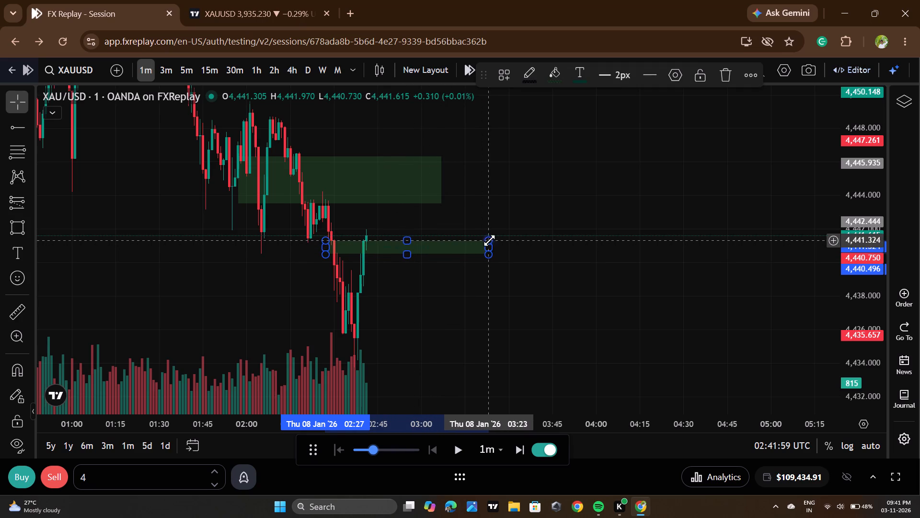
left_click(497, 251)
Advance the replay by two candles to 02:43.
double_click(472, 451)
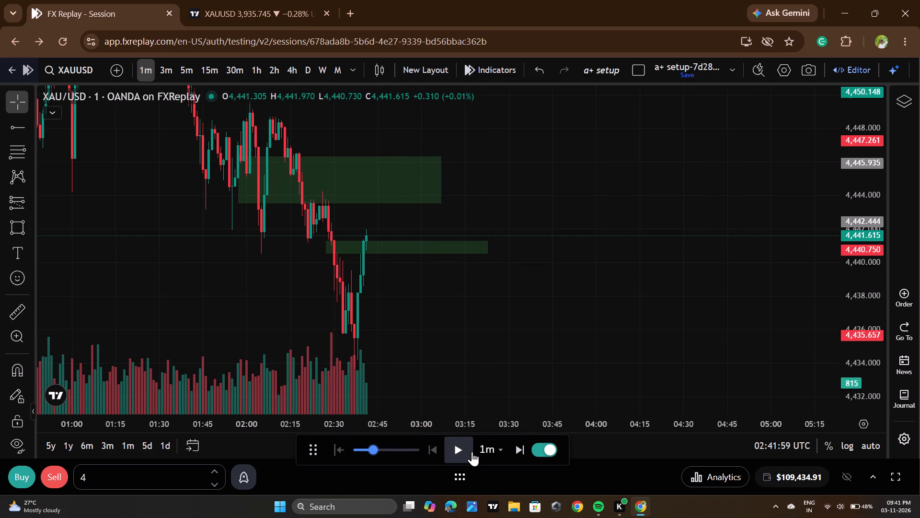
double_click(472, 451)
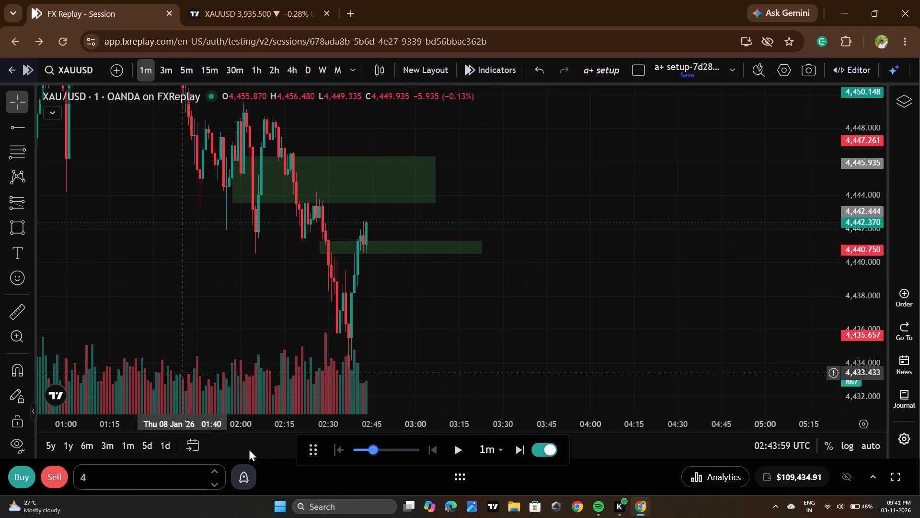
Buy XAUUSD at market with size 4 and place its stop loss at about 4,437.38, below the thin green zone.
left_click(24, 475)
scroll(541, 318, "down", 3)
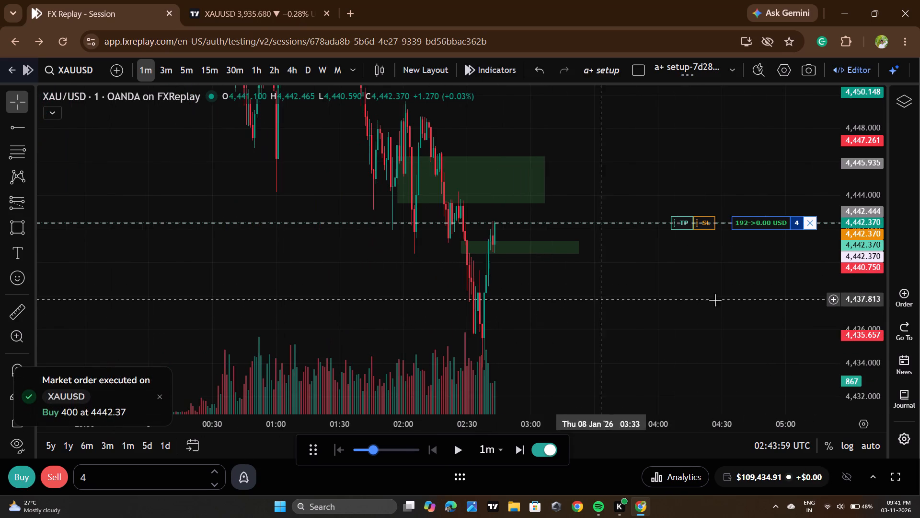
left_click_drag(714, 299, 708, 349)
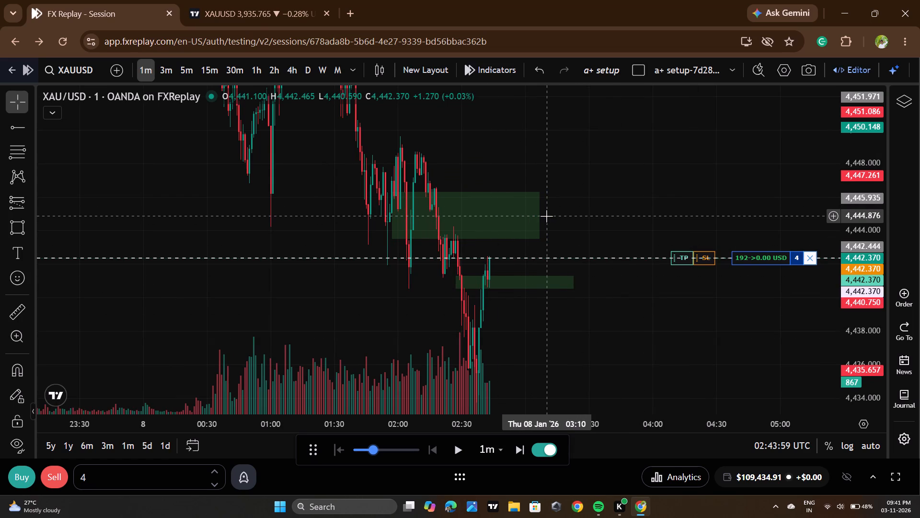
left_click_drag(713, 257, 710, 307)
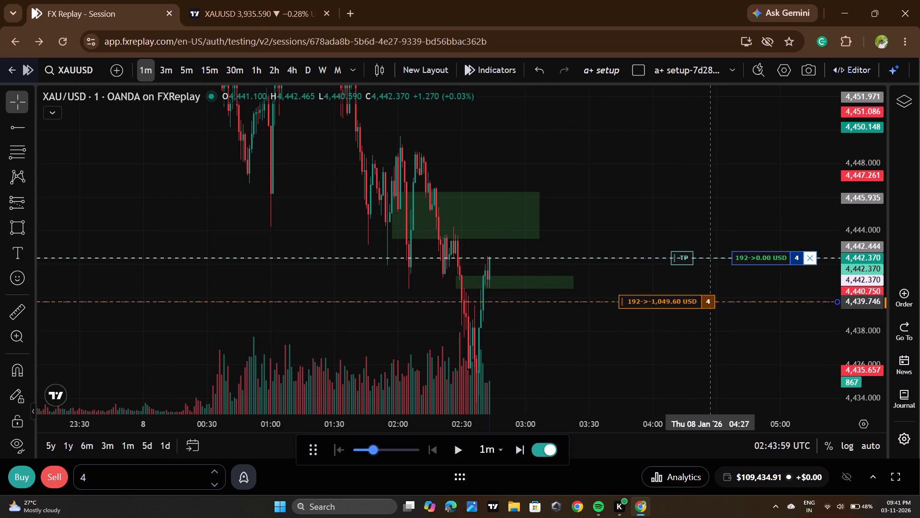
left_click_drag(710, 307, 703, 341)
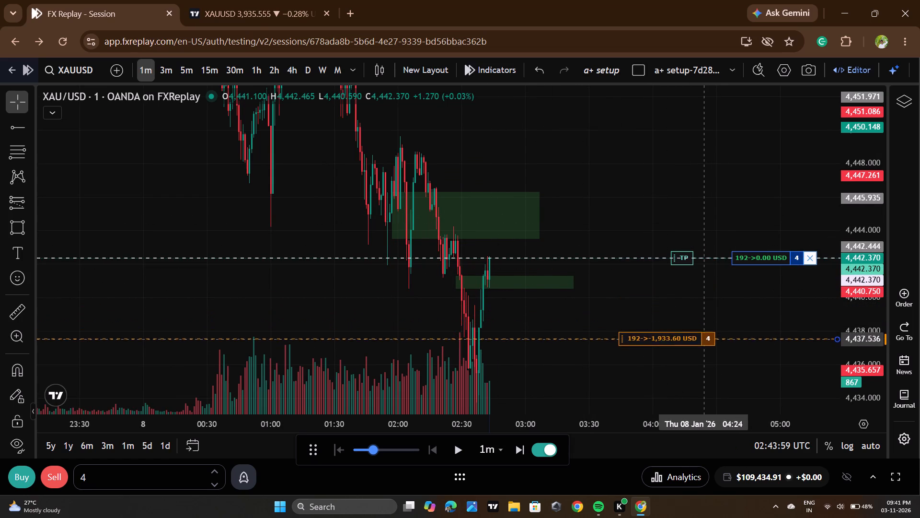
left_click_drag(703, 341, 702, 342)
Draw a long position at the 02:43 entry, with the stop at about 4,437.28 and the target at about 4,452.85.
scroll(861, 285, "down", 7)
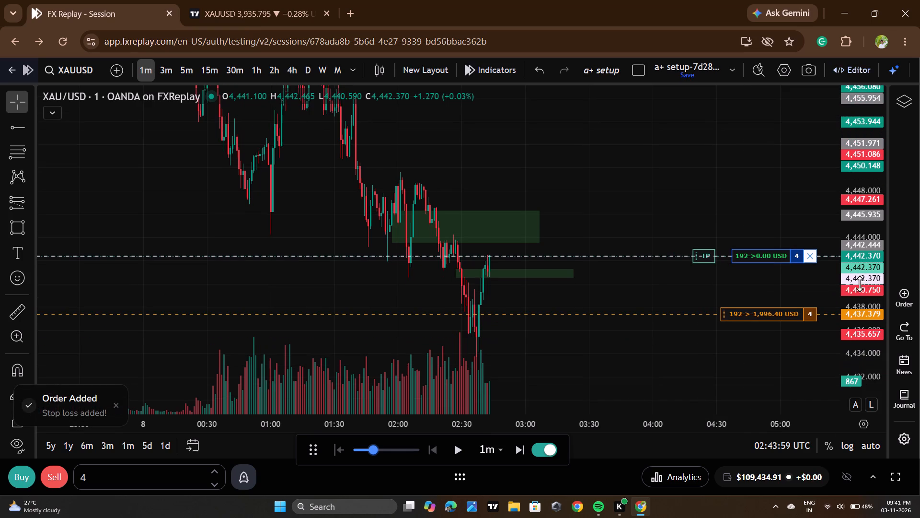
scroll(859, 282, "down", 1)
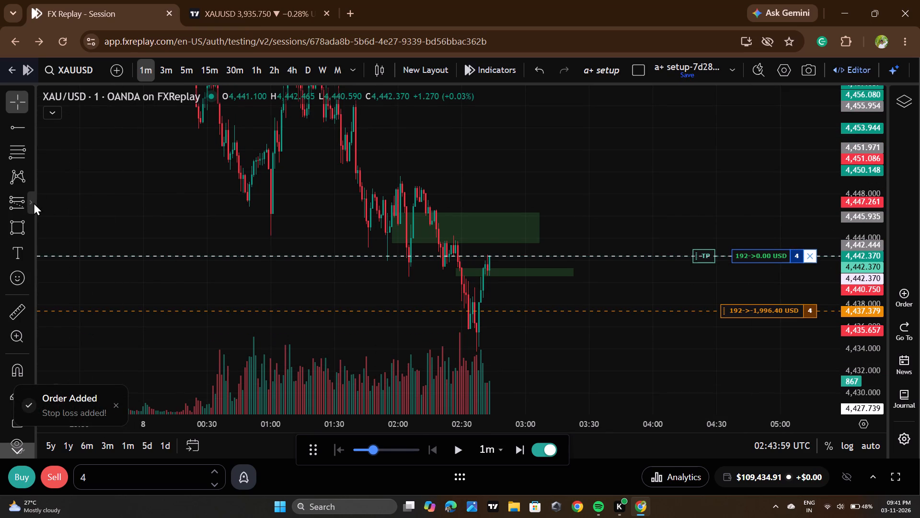
left_click(34, 202)
left_click(96, 126)
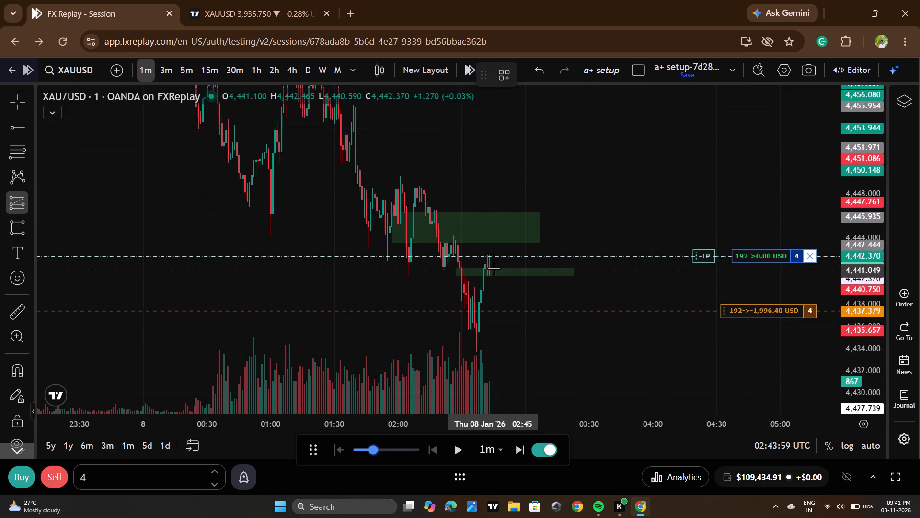
left_click(490, 256)
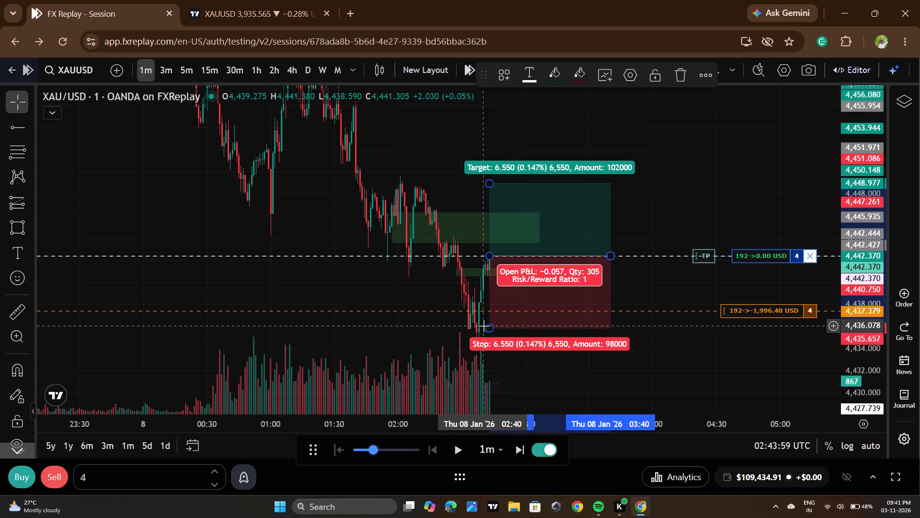
left_click_drag(486, 326, 490, 313)
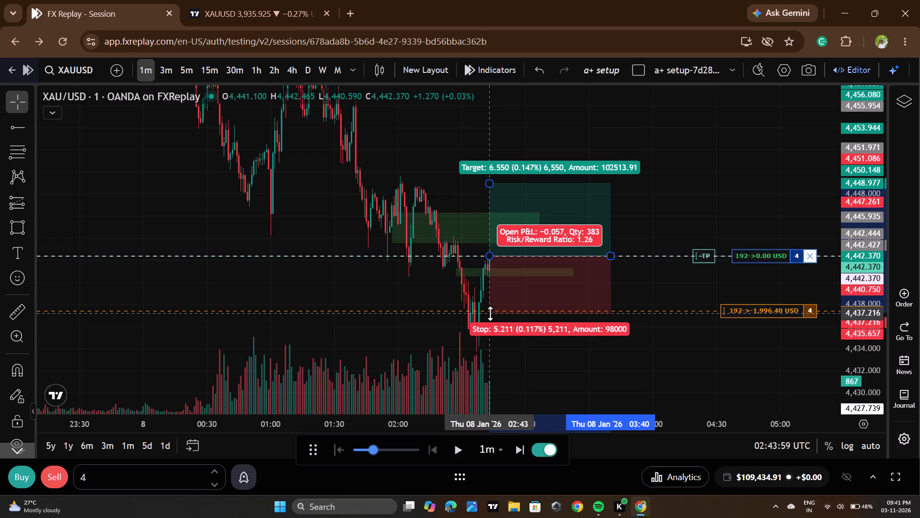
left_click_drag(490, 313, 490, 313)
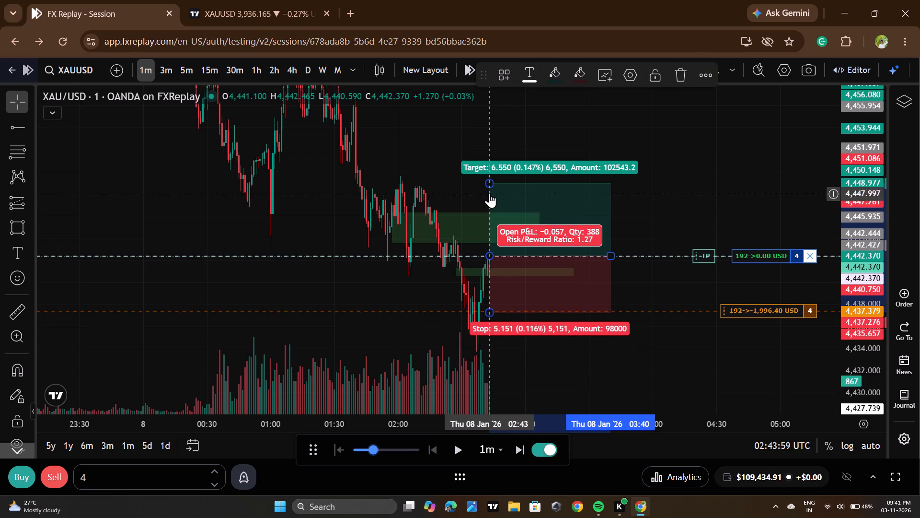
left_click_drag(489, 182, 506, 141)
Place the open buy trade's take profit at about 4,452.73, near the long position drawing's target.
left_click_drag(701, 256, 701, 214)
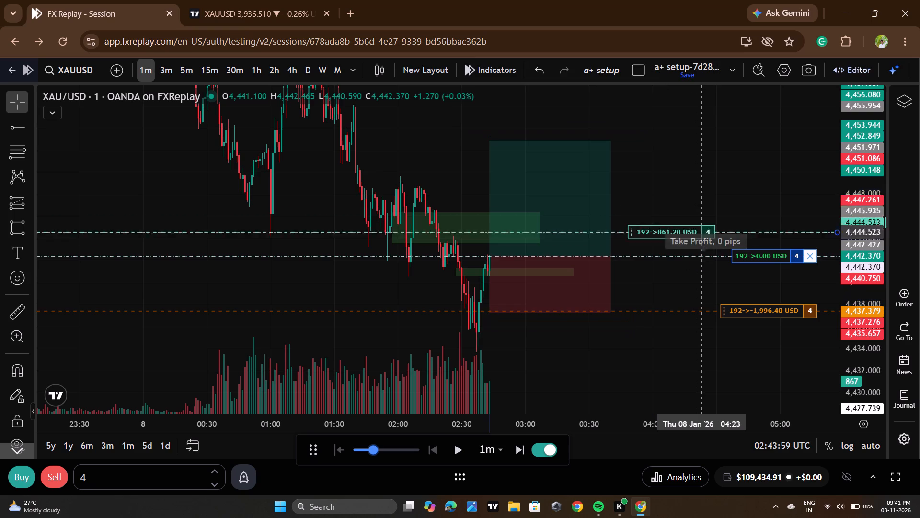
left_click_drag(701, 214, 703, 142)
Extend the upper green zone's later edge to about 03:36.
left_click_drag(541, 229, 601, 228)
left_click(682, 227)
Advance the replay in short bursts to about 02:55, watching the open buy trade.
double_click(455, 453)
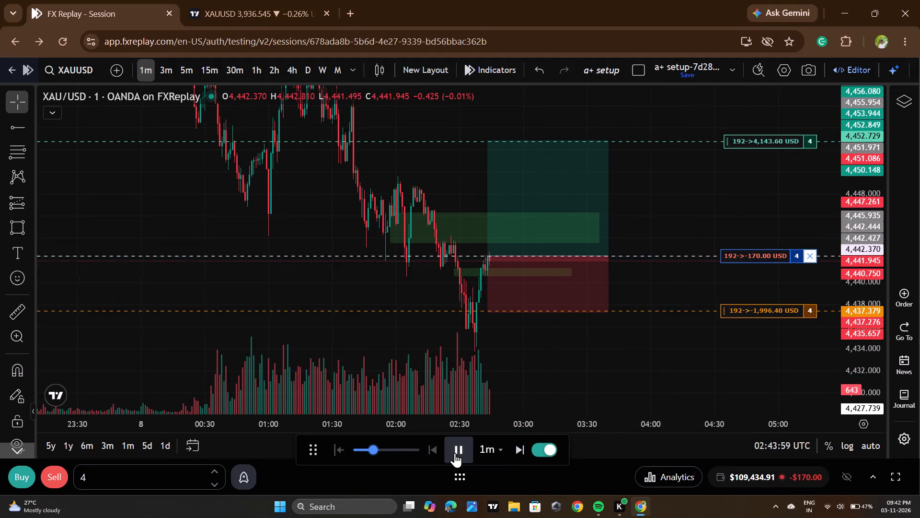
left_click(455, 453)
left_click(455, 453)
left_click(455, 453)
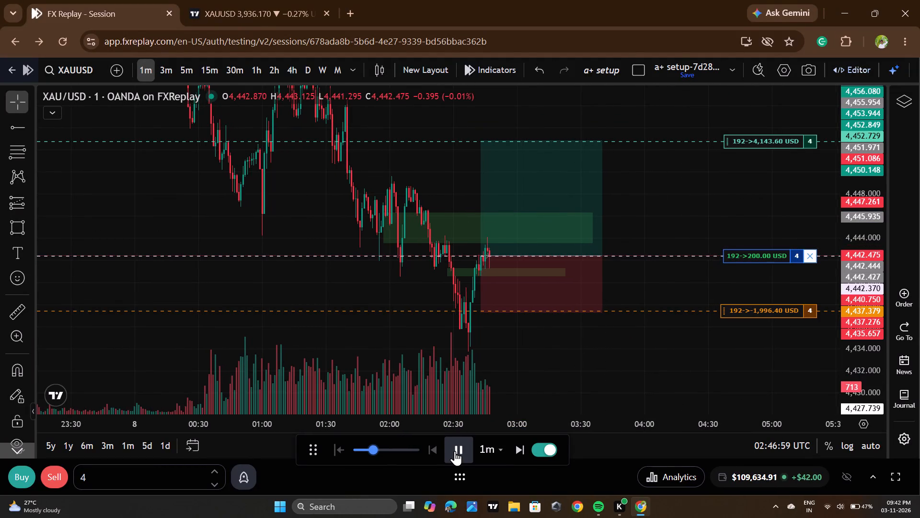
left_click(455, 451)
double_click(455, 451)
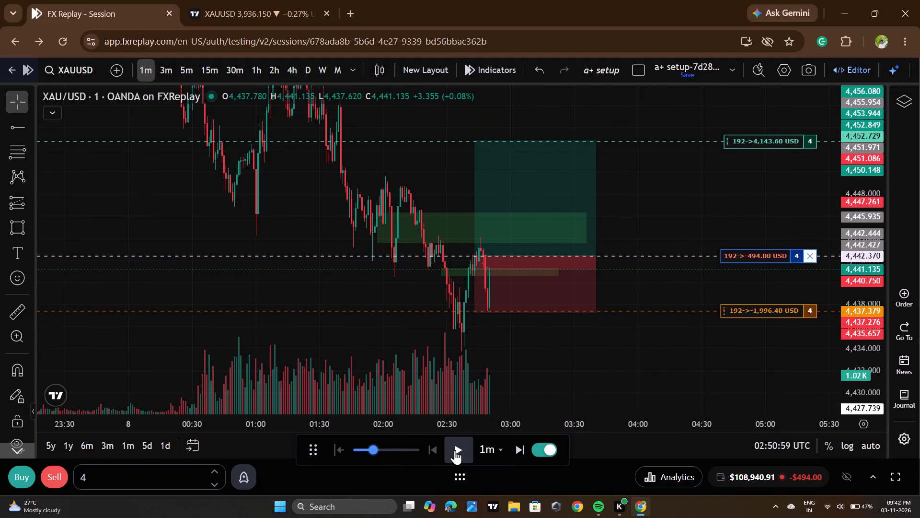
left_click(455, 450)
left_click(455, 450)
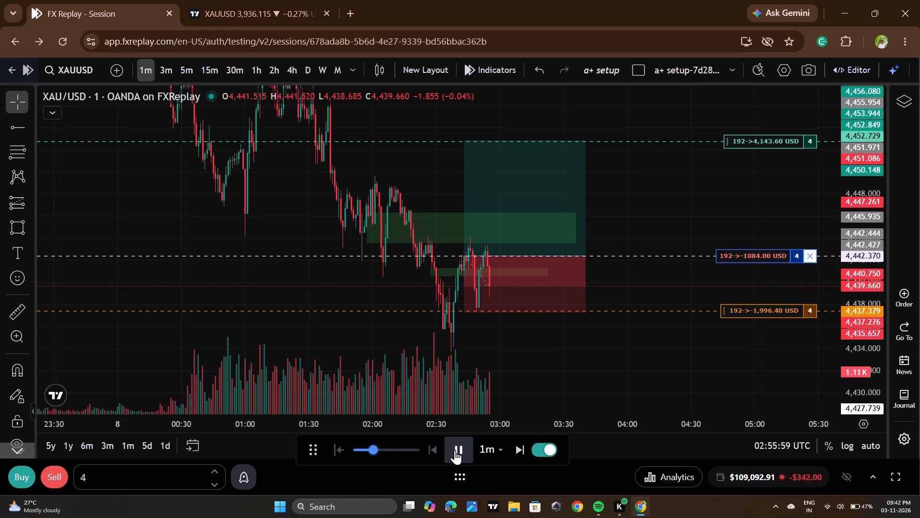
Raise the replay speed to the maximum and advance in bursts to 03:57 with the buy trade open.
left_click_drag(380, 447, 422, 450)
left_click(458, 452)
double_click(458, 452)
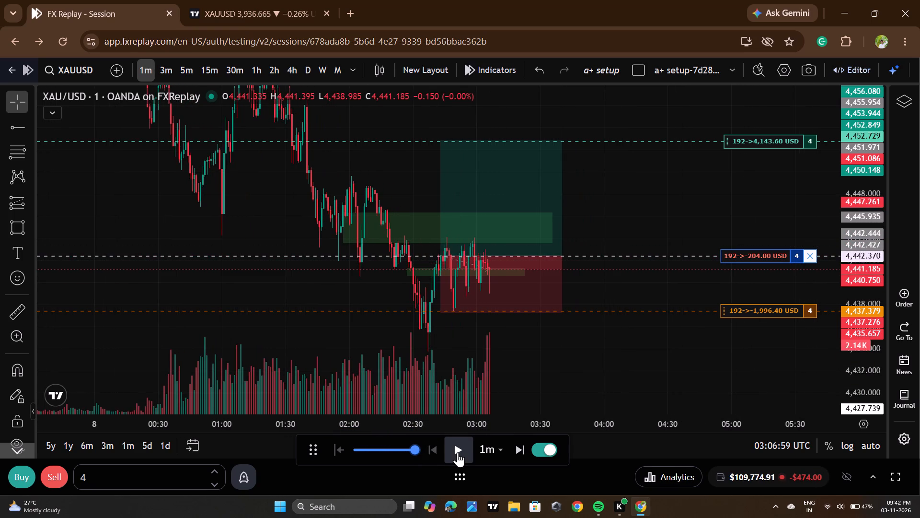
left_click(458, 452)
left_click(458, 452)
left_click(458, 452)
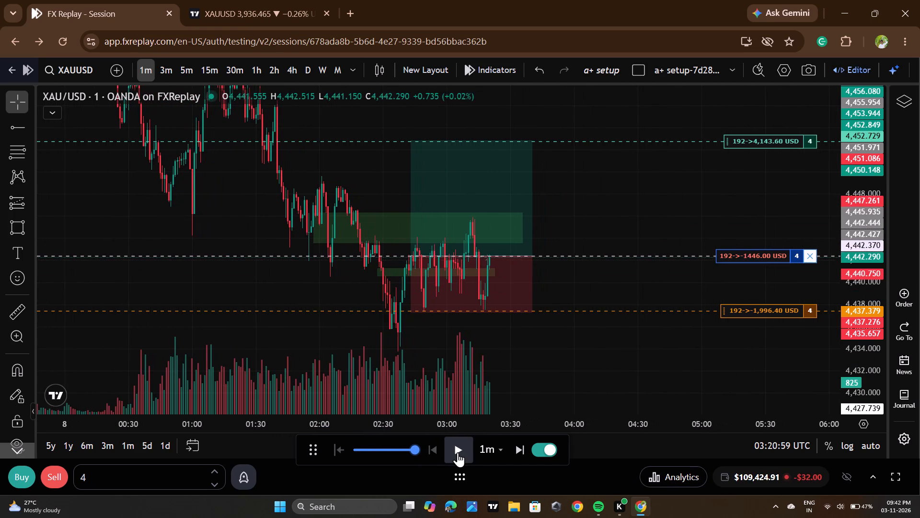
left_click(458, 452)
double_click(458, 452)
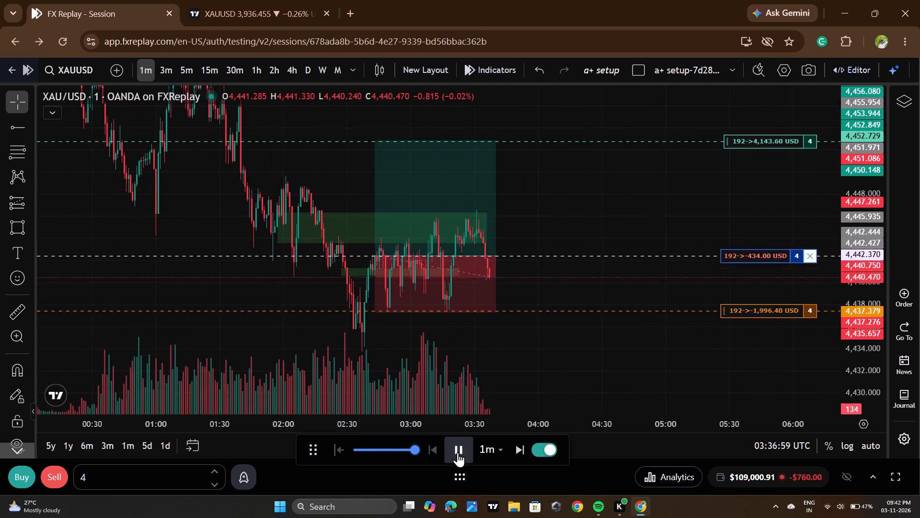
left_click(458, 452)
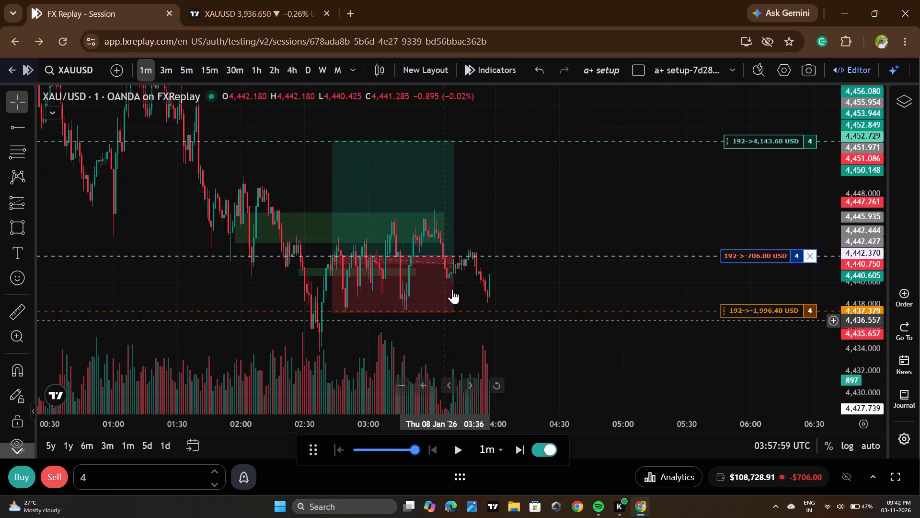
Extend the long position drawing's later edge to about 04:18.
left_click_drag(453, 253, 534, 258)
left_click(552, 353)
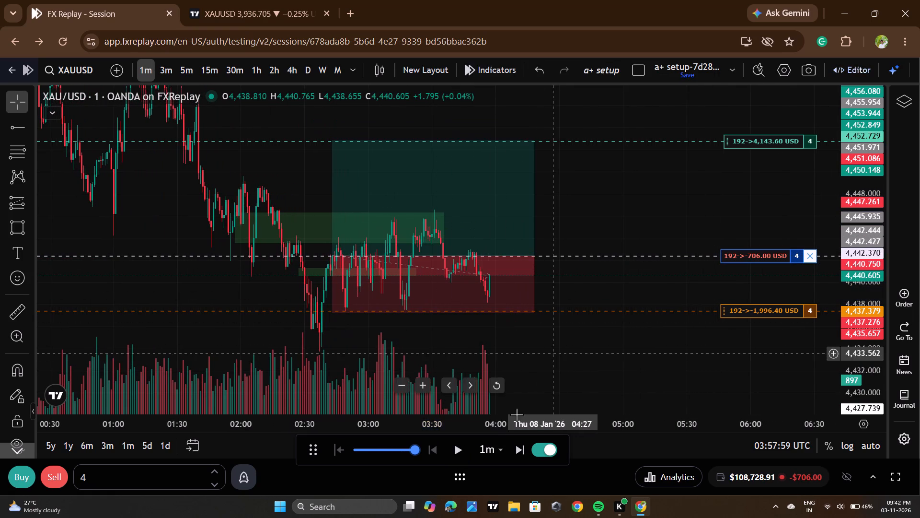
Advance the replay to 04:50, running price past the buy trade's stop-loss level.
left_click(468, 451)
left_click(468, 451)
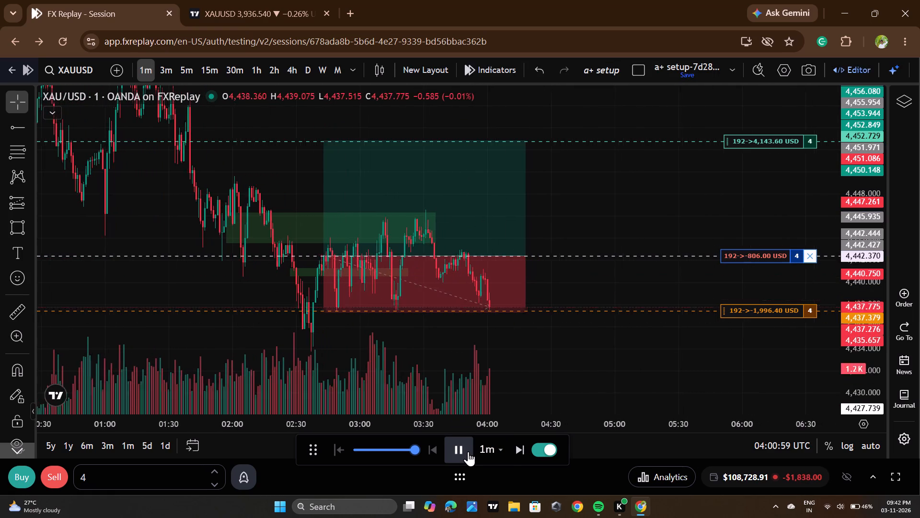
left_click(468, 451)
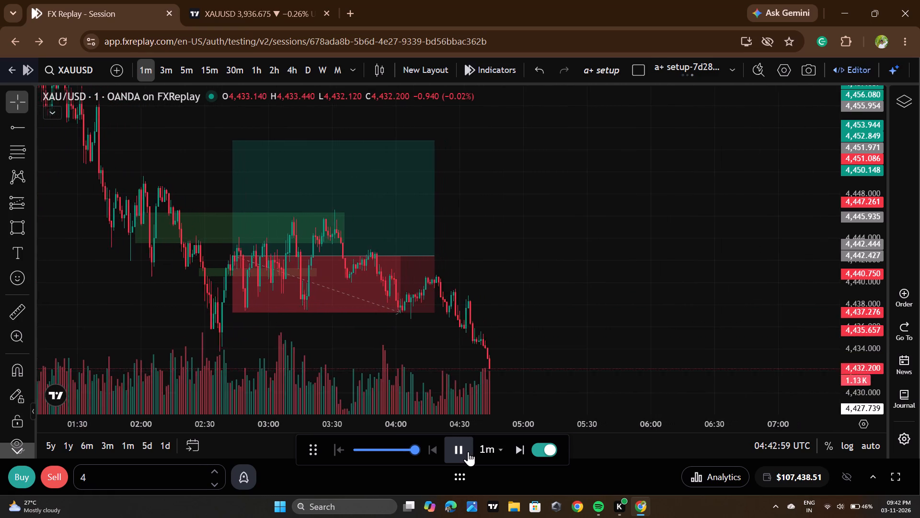
left_click(468, 451)
Extend the upper green zone's later edge to about 04:45.
scroll(515, 294, "down", 3)
scroll(570, 328, "down", 4)
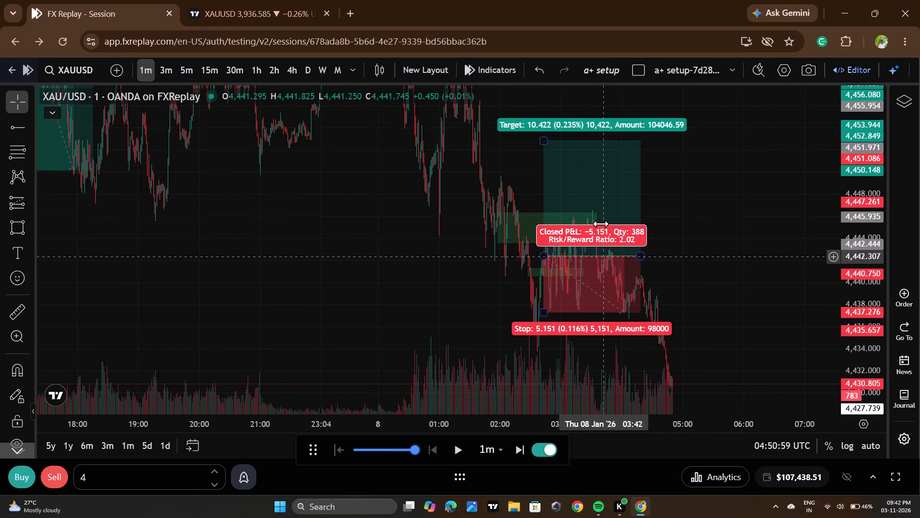
left_click_drag(598, 229, 667, 230)
left_click(754, 251)
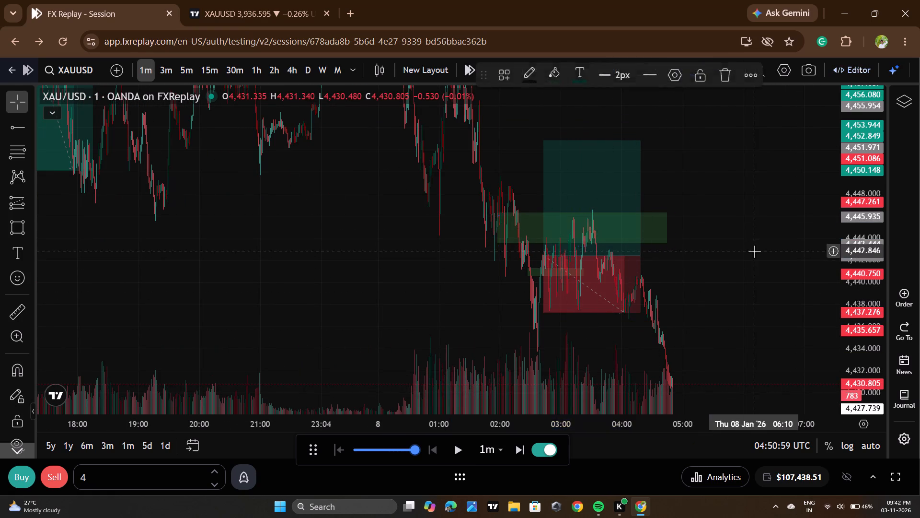
Delete the long position drawing of the 02:43 buy trade.
left_click(601, 223)
left_click(674, 79)
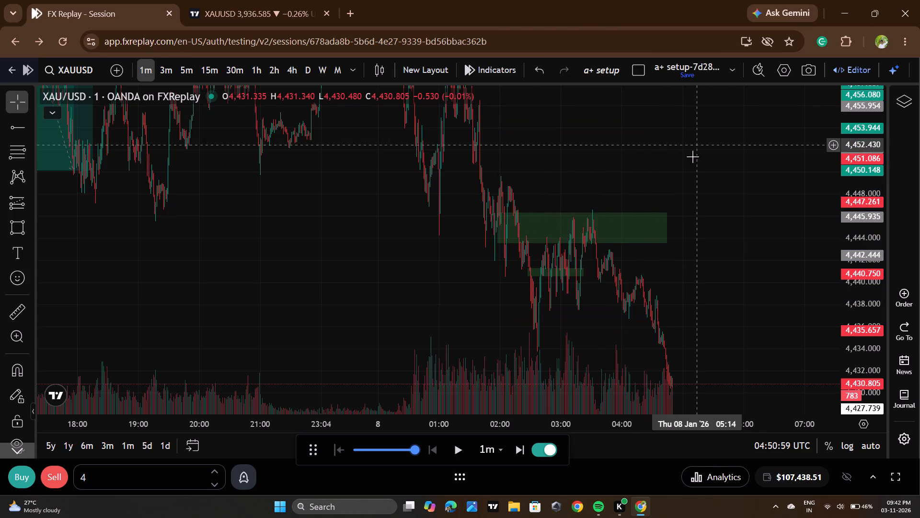
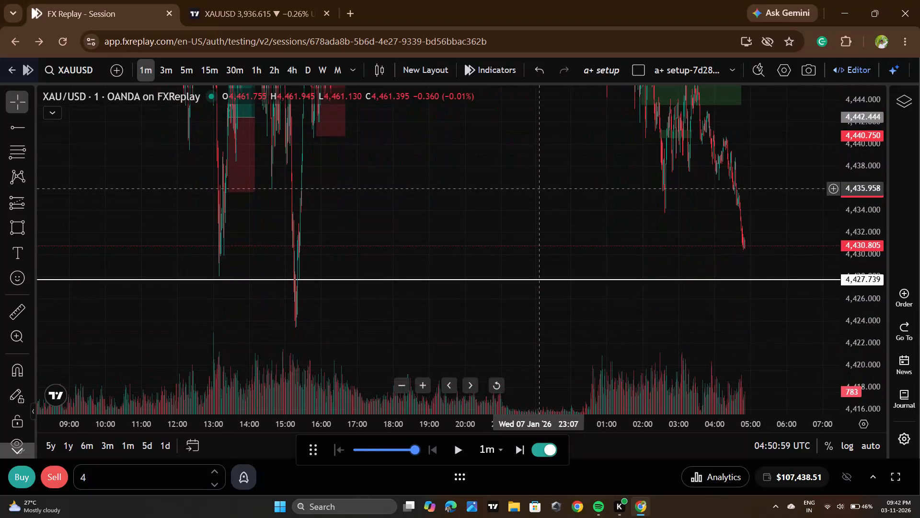
Lower the white horizontal ray to 4,423.274, level with the 7 January swing low.
scroll(893, 219, "down", 4)
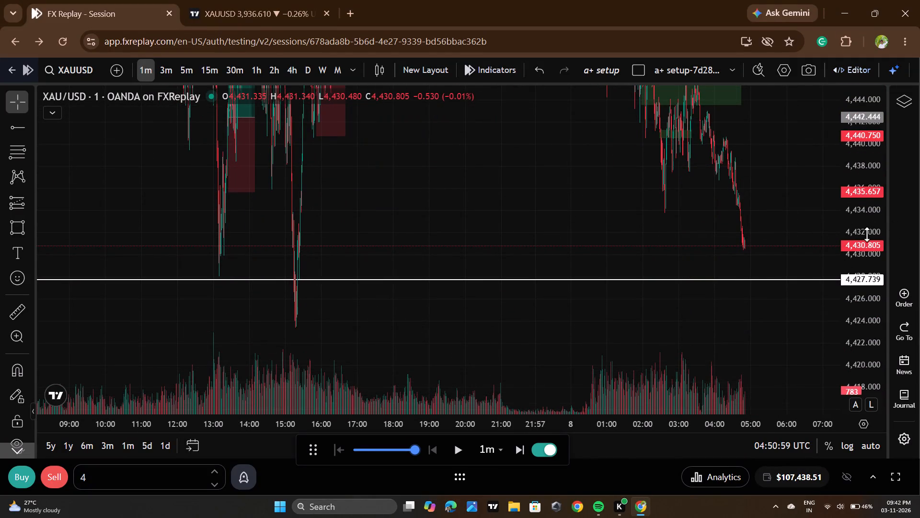
scroll(867, 235, "down", 4)
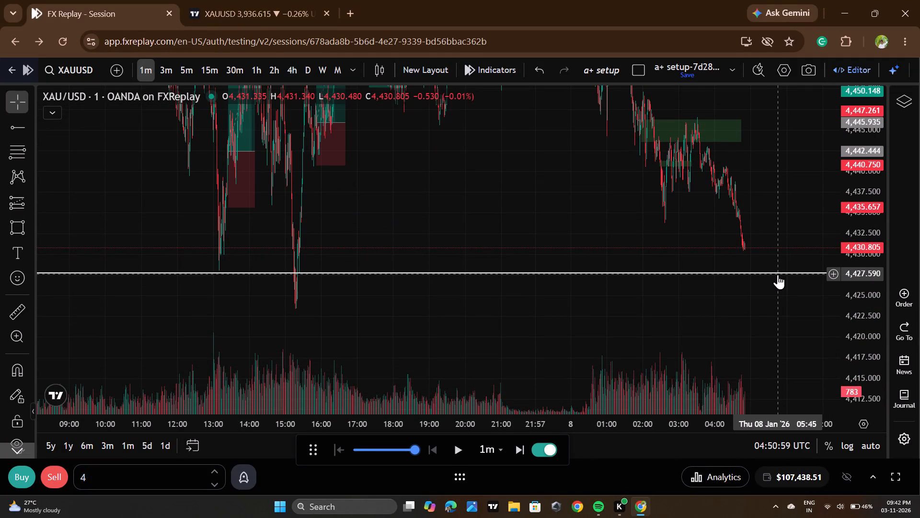
left_click_drag(778, 274, 779, 310)
Advance the replay to 05:22.
scroll(746, 345, "up", 3)
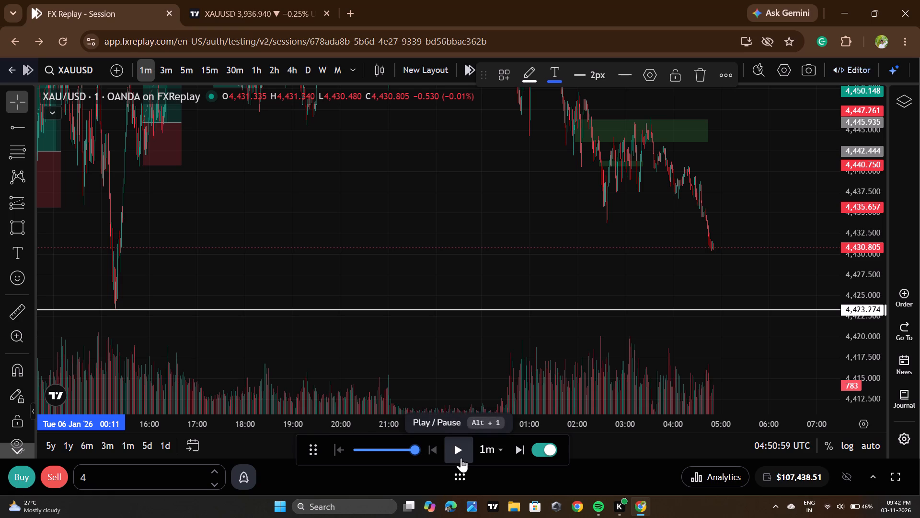
left_click(461, 458)
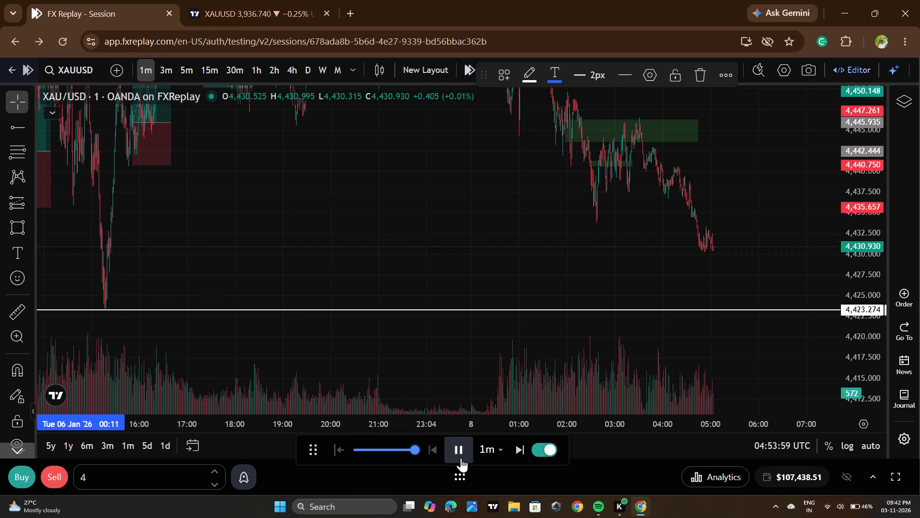
left_click(461, 458)
Draw a green rectangle zone from 05:12 to about 06:11, between about 4,426.0 and 4,427.3.
scroll(589, 222, "up", 5)
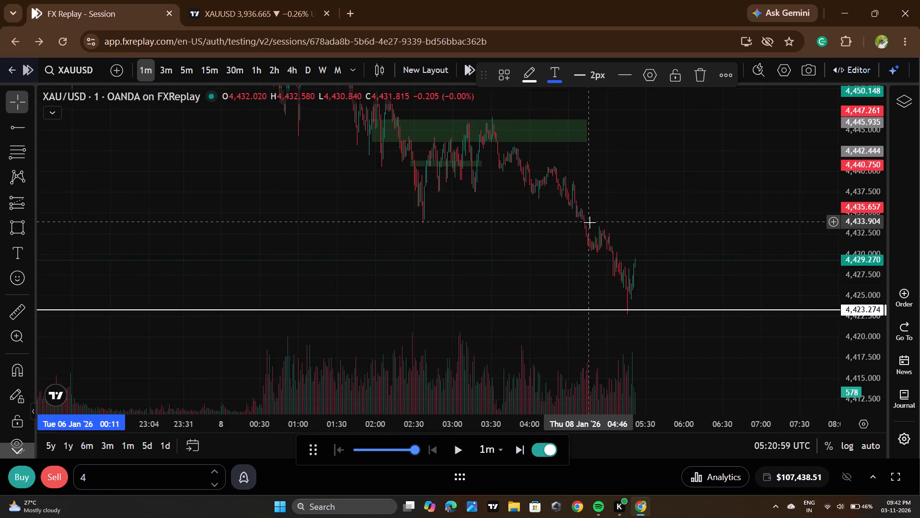
scroll(589, 222, "up", 4)
scroll(856, 261, "up", 13)
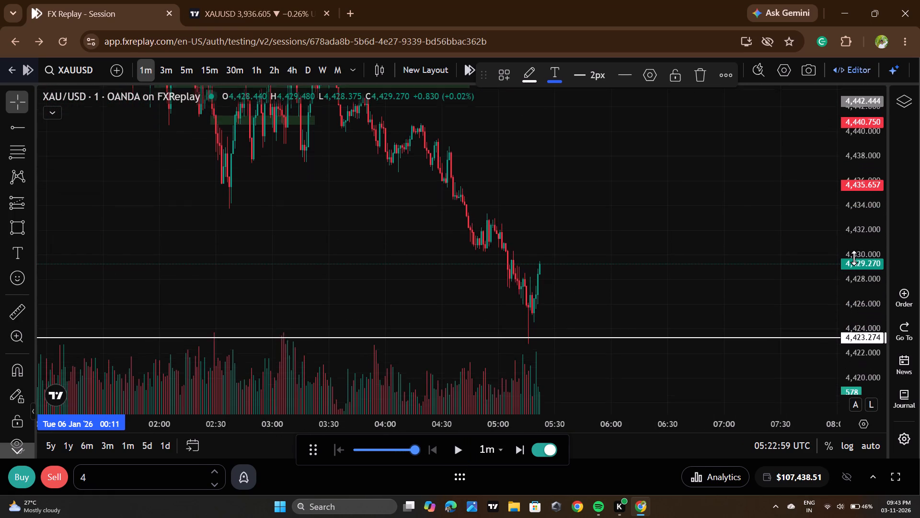
scroll(854, 258, "up", 1)
scroll(710, 271, "up", 5)
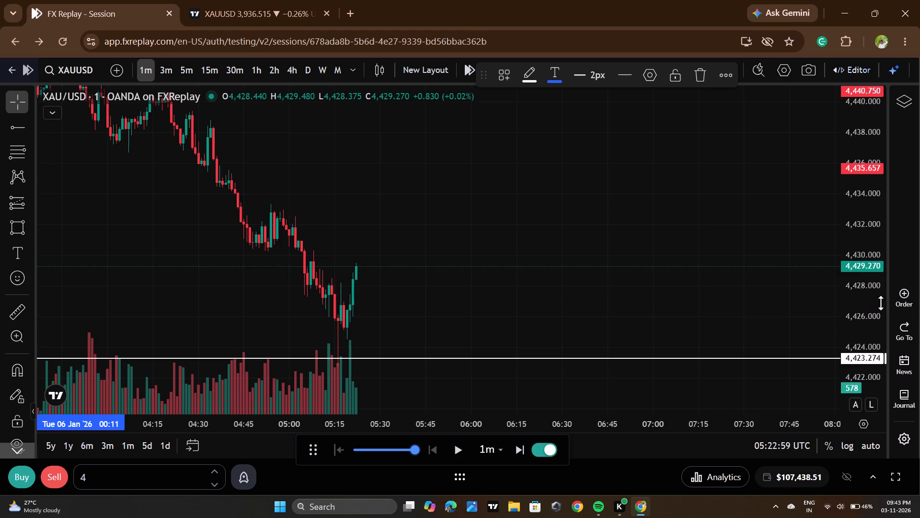
scroll(876, 299, "up", 10)
scroll(682, 330, "up", 2)
left_click_drag(629, 350, 640, 232)
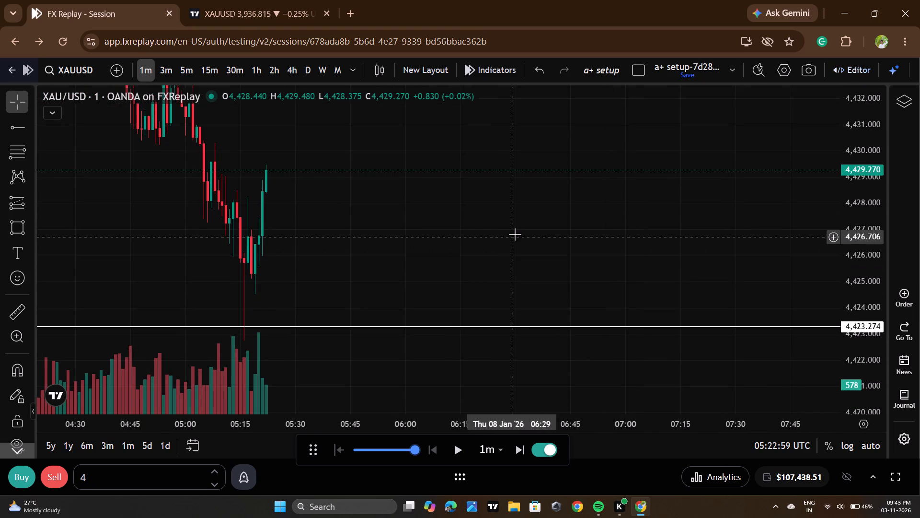
left_click(11, 238)
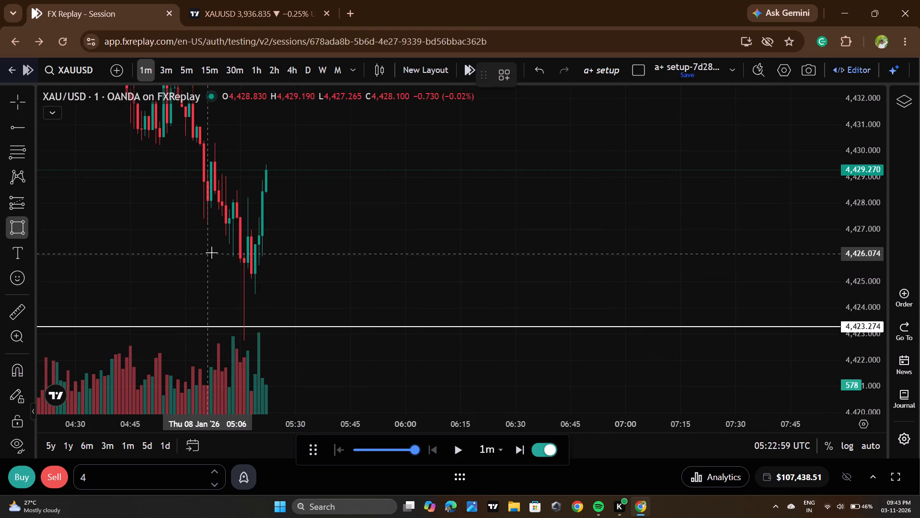
left_click(230, 256)
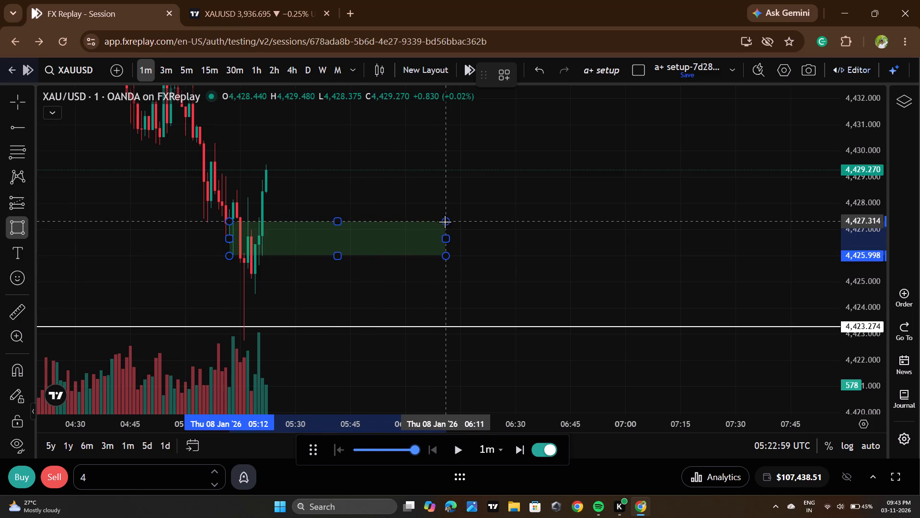
left_click(445, 222)
left_click(535, 267)
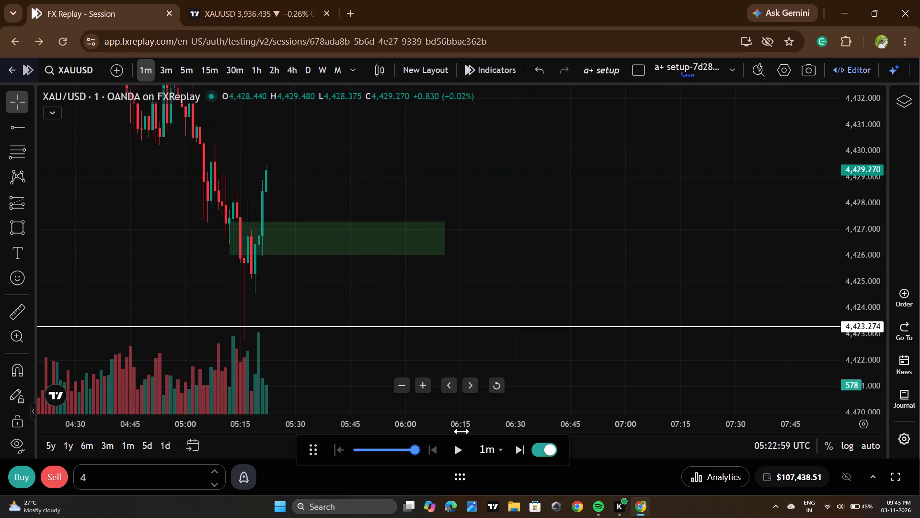
Slow the replay speed to 4x per second and advance the replay in short bursts to 05:34.
double_click(456, 442)
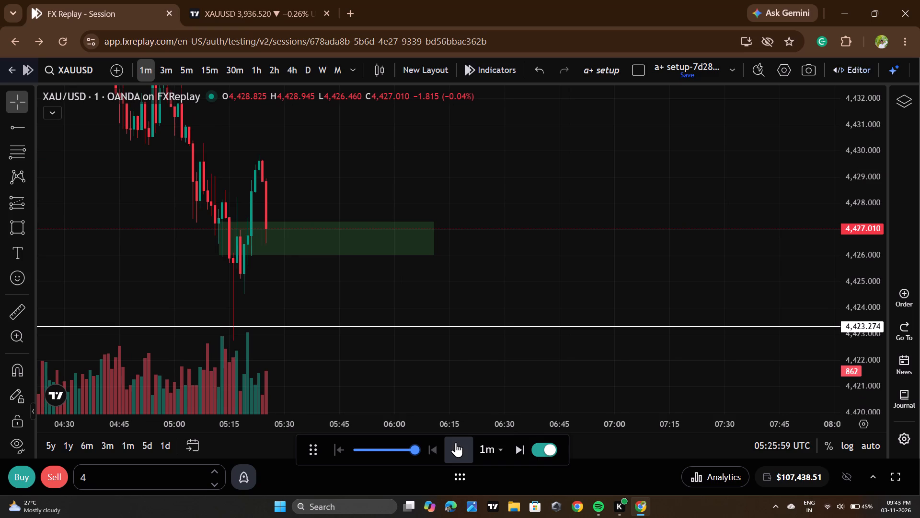
left_click(369, 450)
double_click(462, 452)
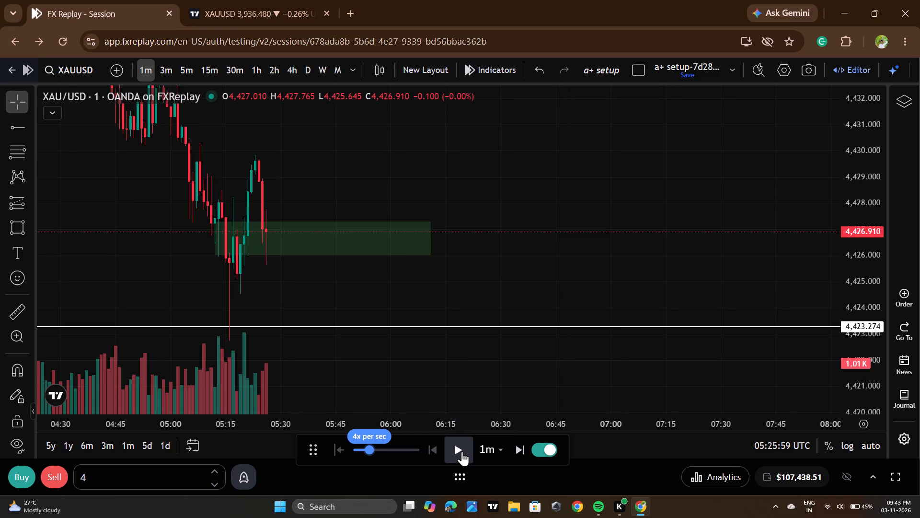
double_click(462, 451)
left_click(462, 451)
left_click(462, 451)
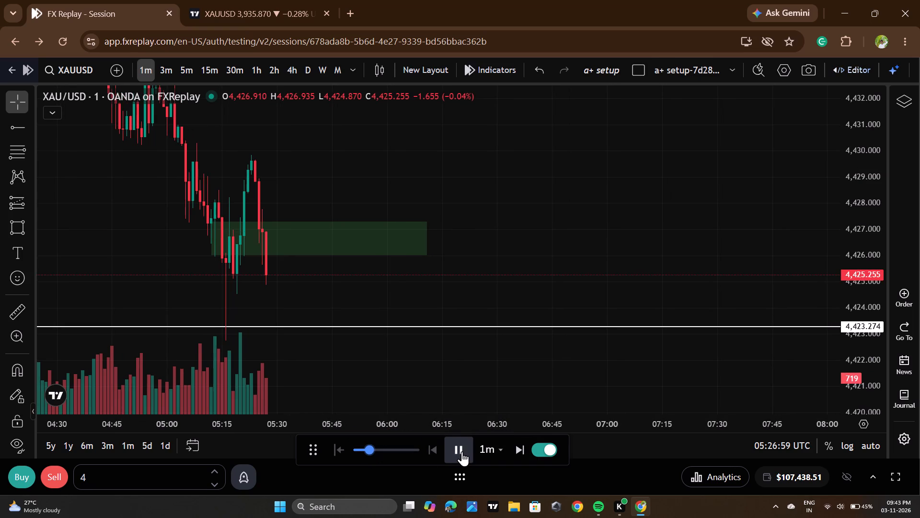
left_click(462, 451)
left_click(462, 451)
left_click(462, 451)
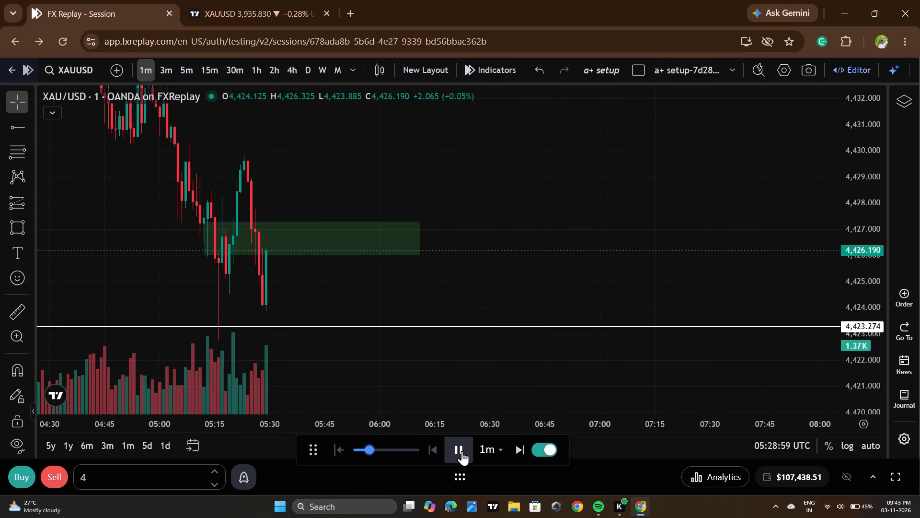
left_click(462, 451)
left_click(462, 451)
left_click(462, 451)
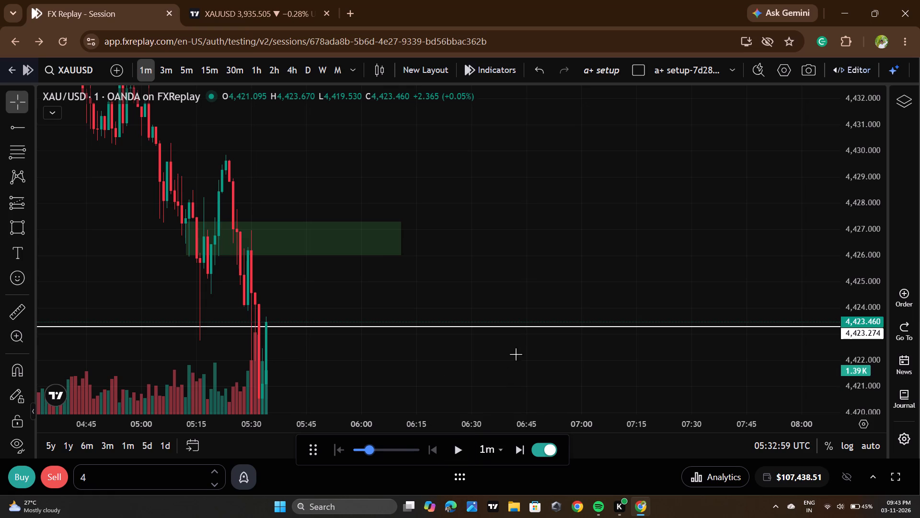
Advance the replay in short bursts to 05:43, past the green zone and the 4,423.274 ray.
scroll(532, 329, "down", 3)
scroll(579, 343, "up", 7)
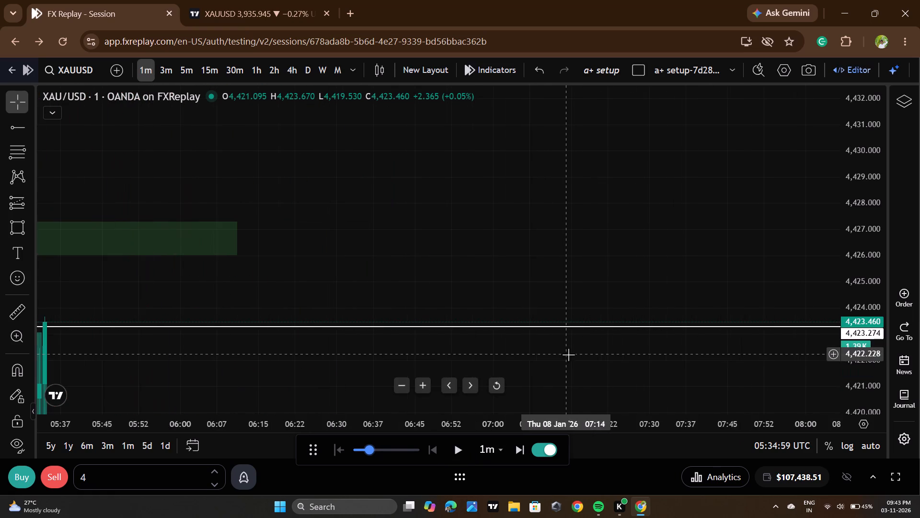
left_click_drag(568, 359, 744, 253)
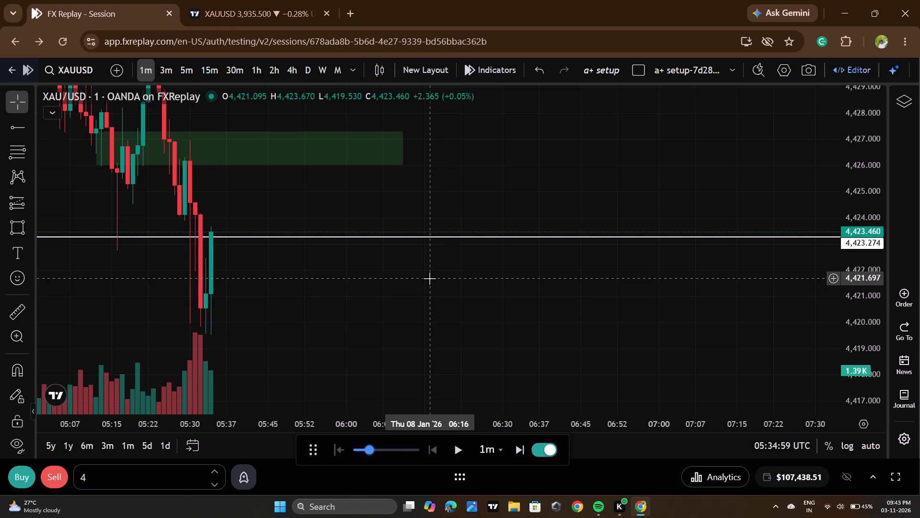
left_click(449, 455)
left_click(449, 455)
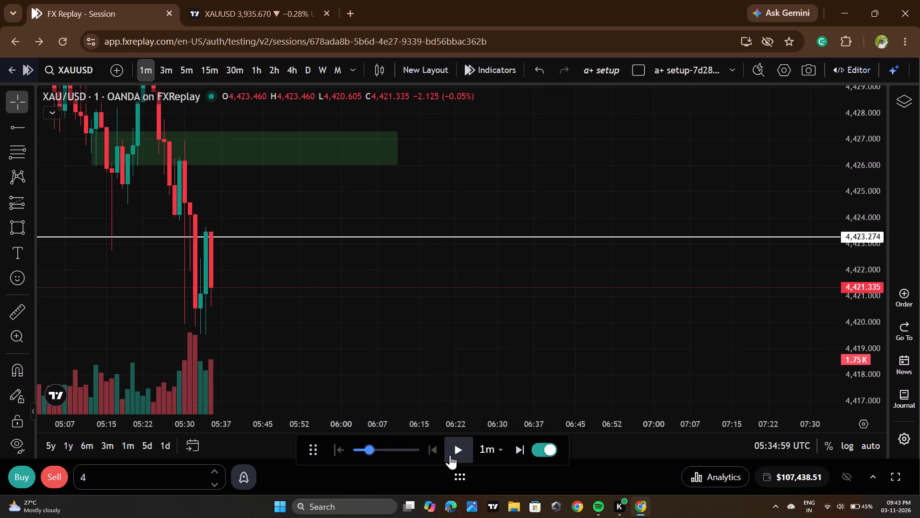
left_click(450, 454)
left_click(450, 454)
left_click(450, 454)
left_click(450, 454)
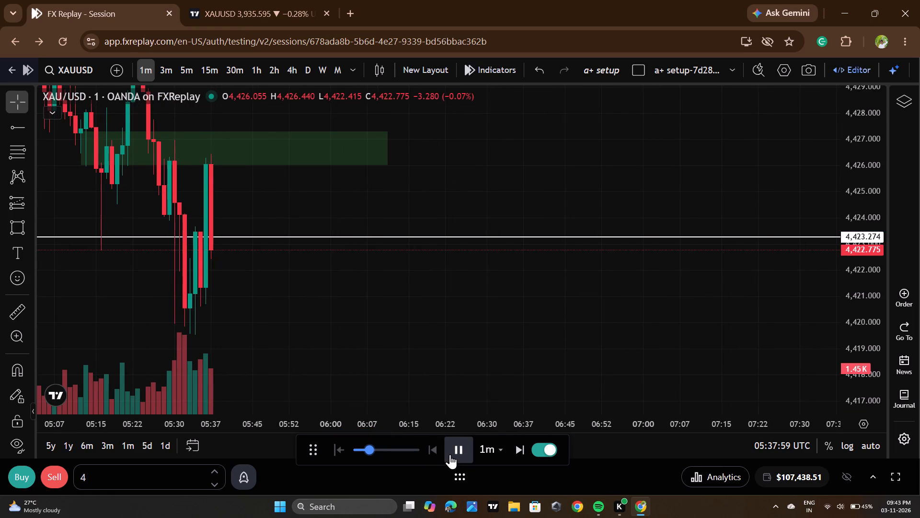
left_click(450, 454)
left_click(450, 454)
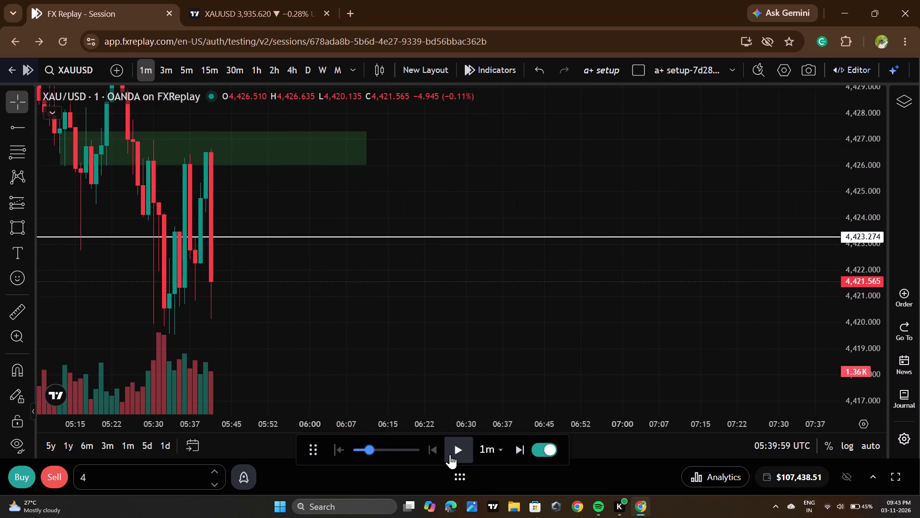
left_click(450, 454)
left_click(450, 454)
Examine the decline and the earlier swing lows around the 4,423.274 ray on the one-minute chart.
scroll(648, 313, "down", 2)
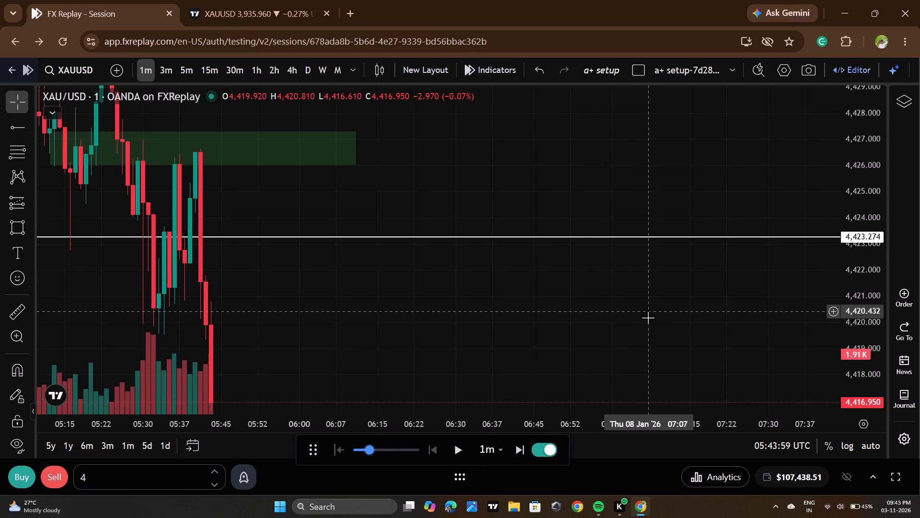
scroll(648, 318, "down", 3)
scroll(864, 289, "down", 5)
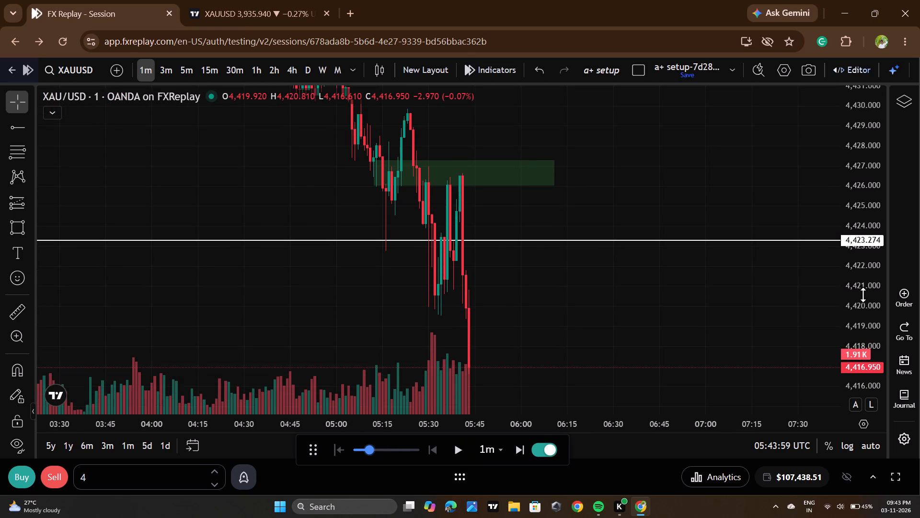
scroll(863, 294, "down", 5)
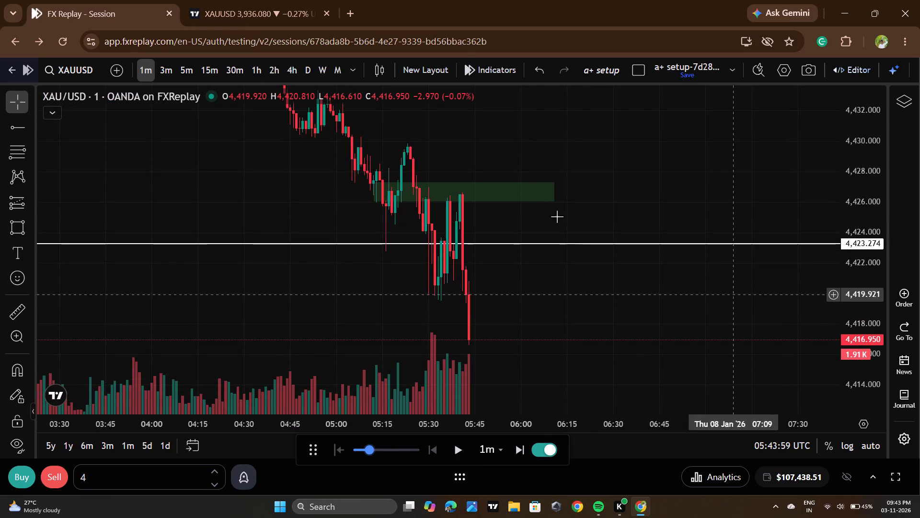
scroll(634, 289, "down", 3)
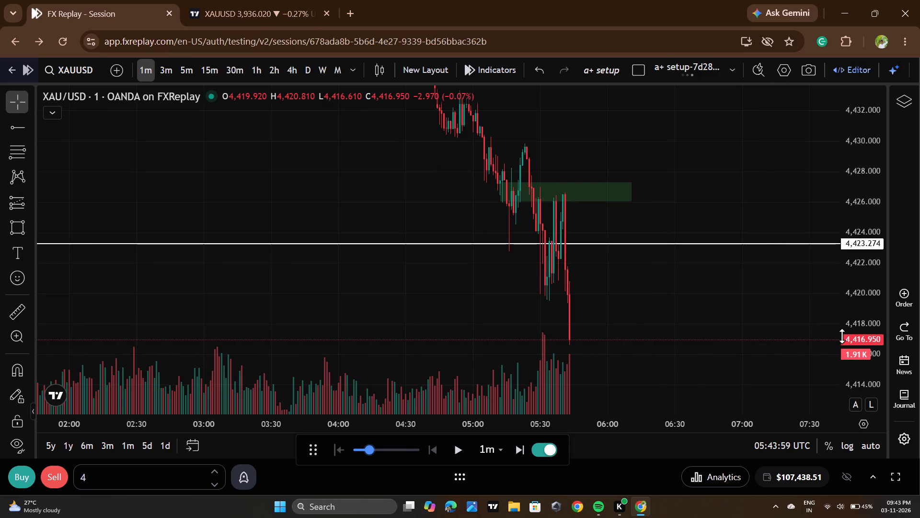
scroll(863, 280, "down", 10)
scroll(633, 307, "down", 5)
left_click_drag(569, 208, 566, 354)
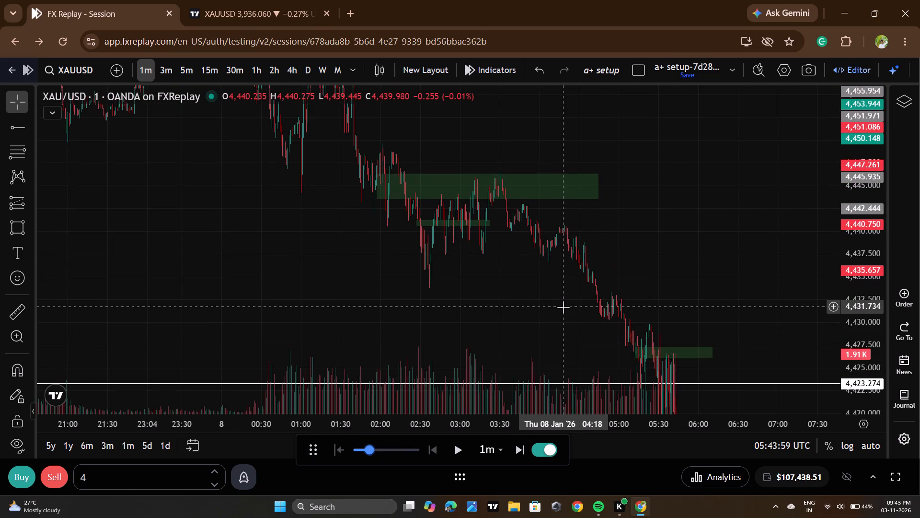
scroll(563, 307, "down", 3)
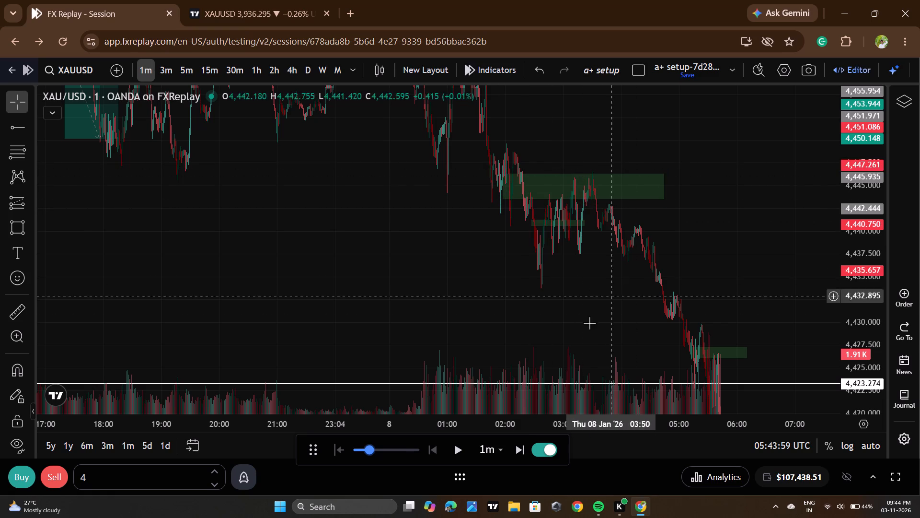
left_click_drag(619, 321, 520, 148)
scroll(706, 362, "up", 3)
scroll(706, 362, "down", 14)
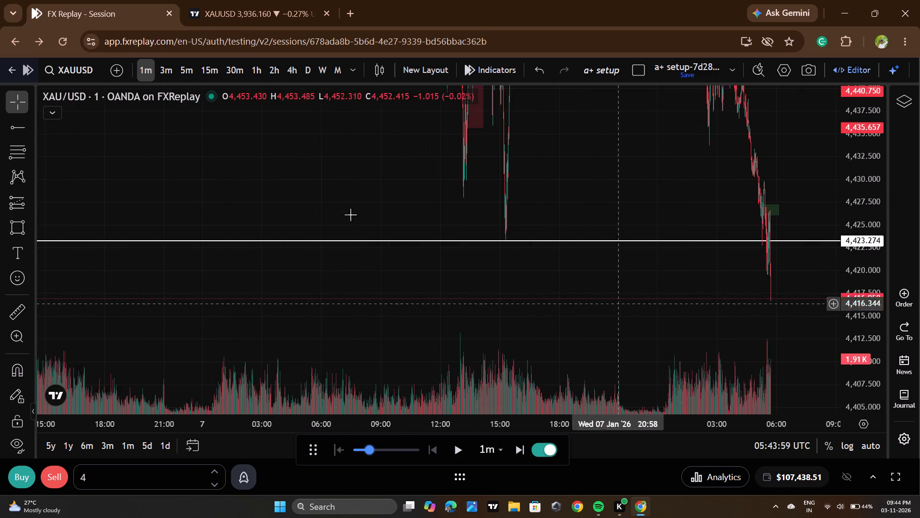
Switch the chart to the 15-minute timeframe, bringing the early January lows and the lines below price into view.
left_click(207, 73)
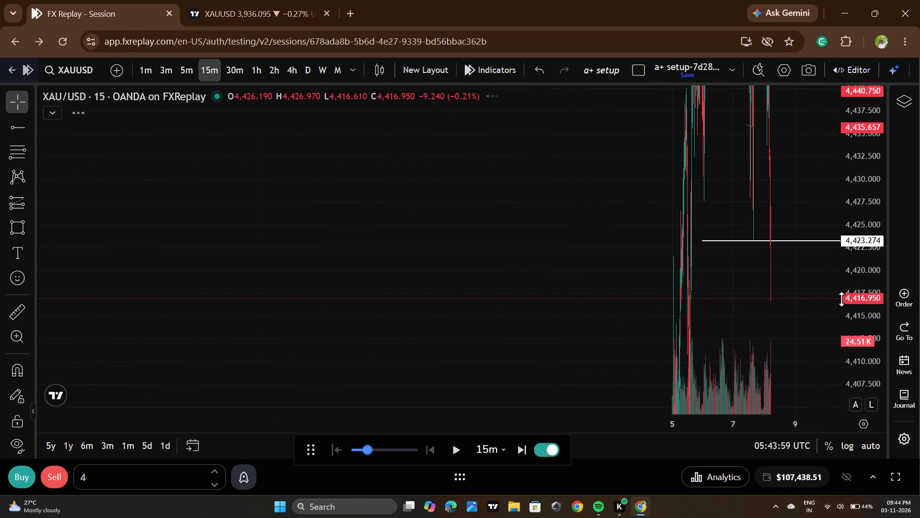
scroll(871, 285, "down", 10)
scroll(868, 288, "down", 12)
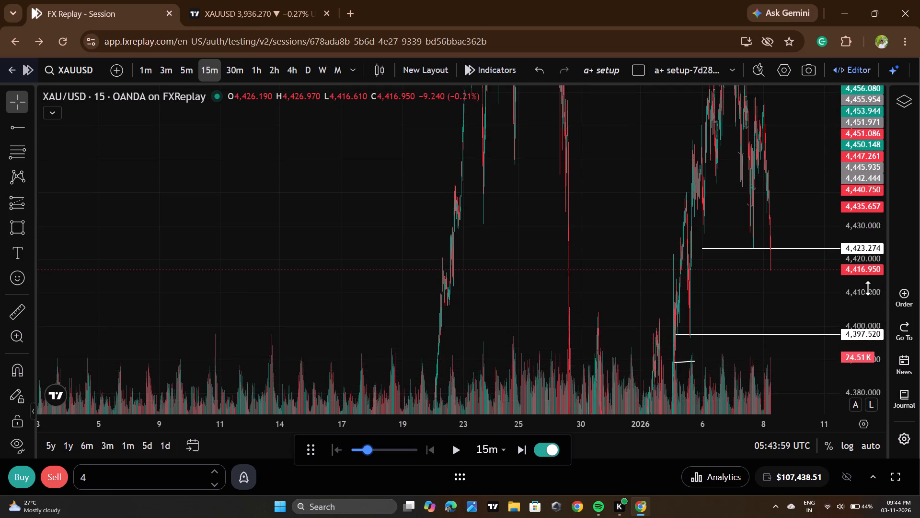
scroll(868, 288, "down", 2)
scroll(797, 294, "up", 11)
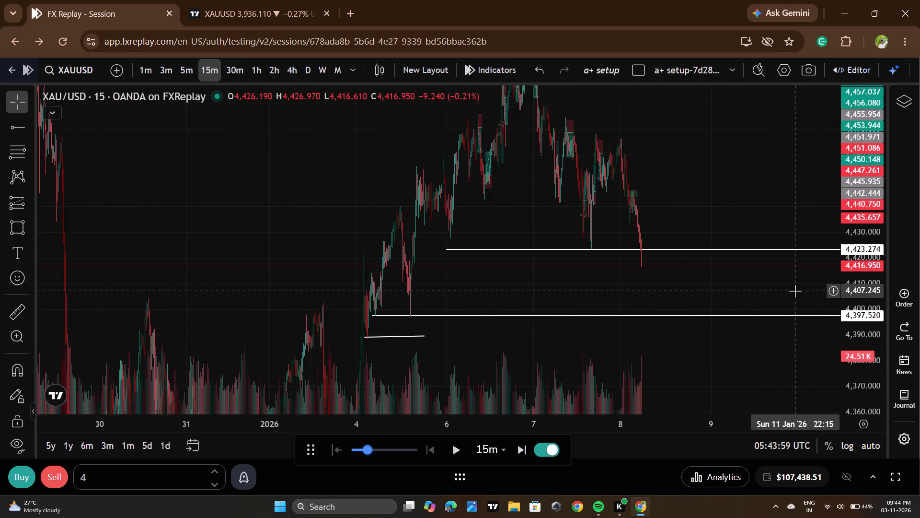
scroll(795, 291, "up", 4)
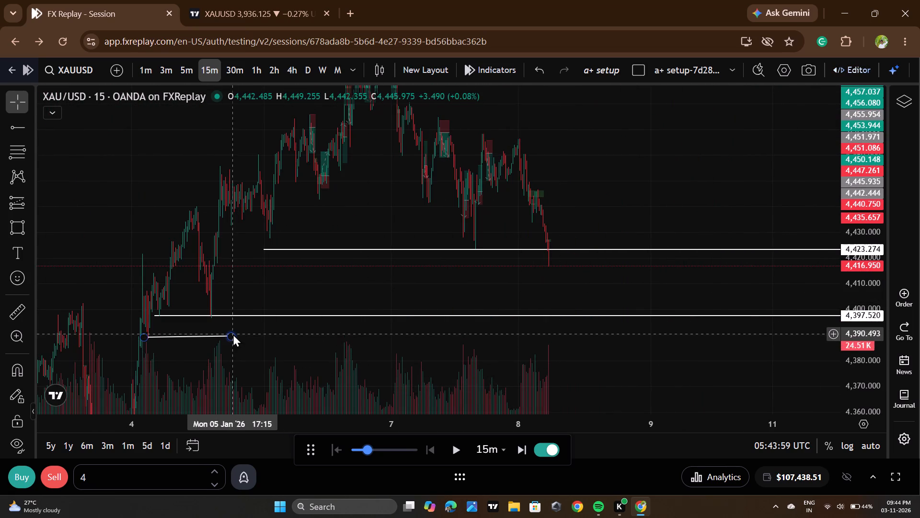
Delete the short white trend line just below the 4,397.520 ray.
left_click_drag(233, 334, 284, 338)
left_click(281, 338)
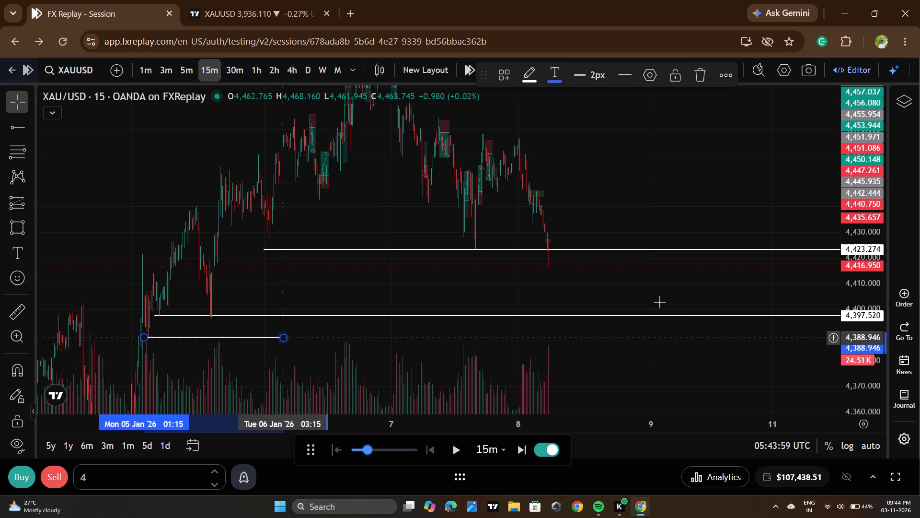
left_click(709, 80)
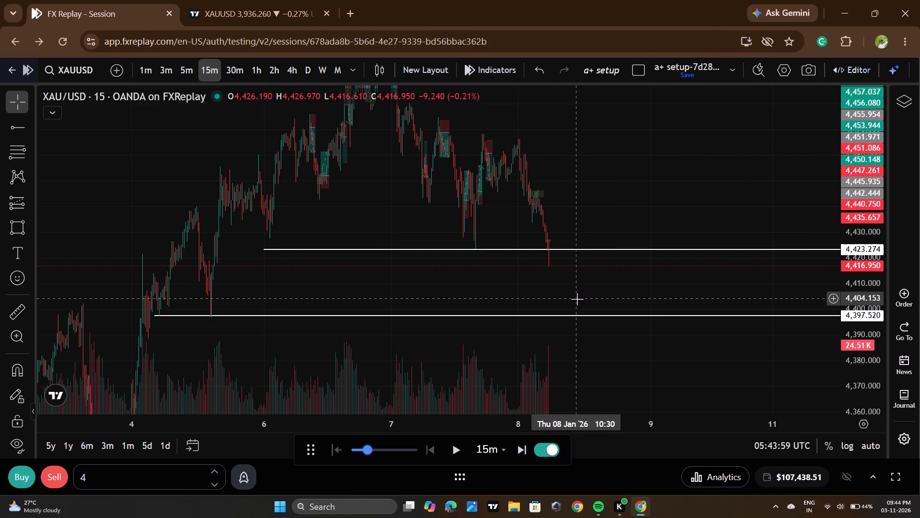
Move the lower white horizontal ray, just under the early January lows, to 4,396.163.
left_click(543, 317)
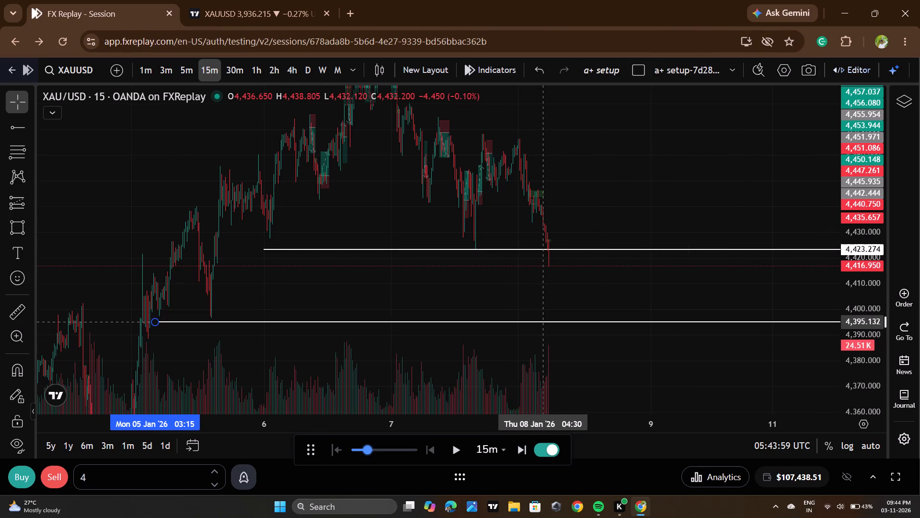
left_click(591, 343)
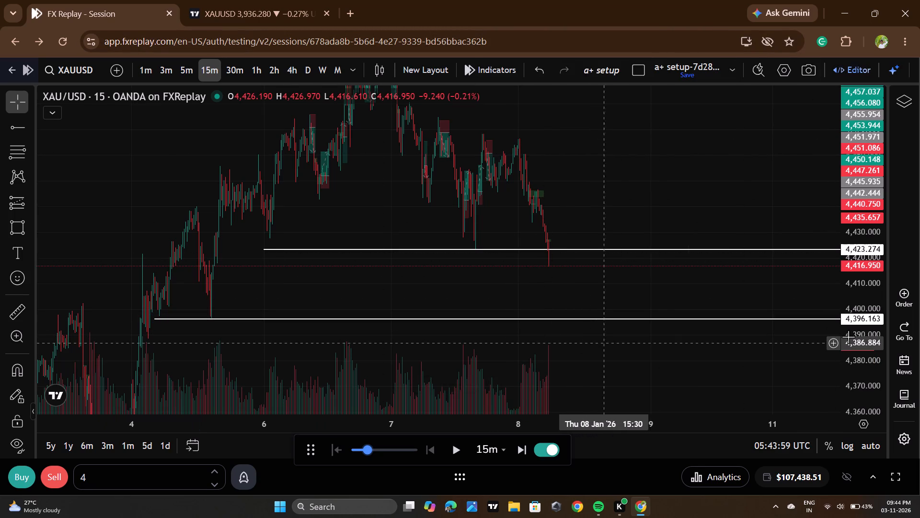
Switch the XAUUSD chart to the one-minute timeframe, focusing on the price action around the 4,423.274 ray.
scroll(862, 313, "up", 7)
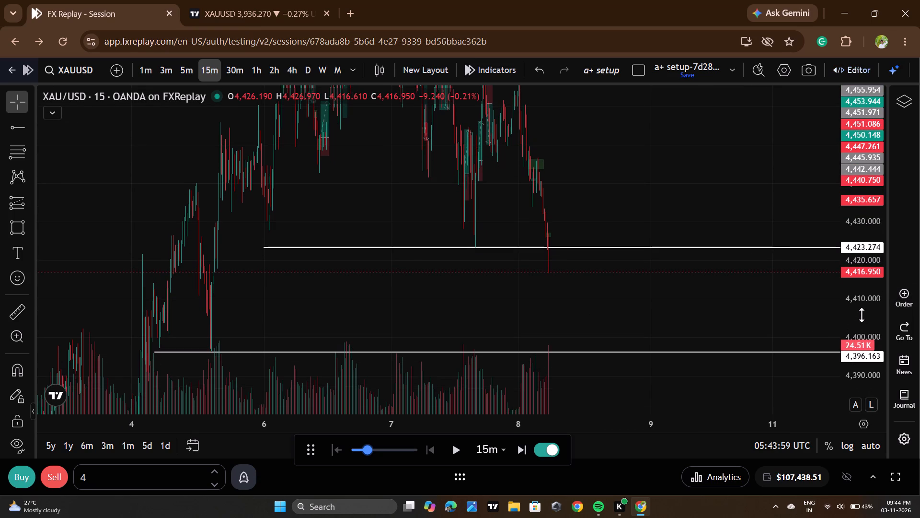
scroll(697, 315, "up", 2)
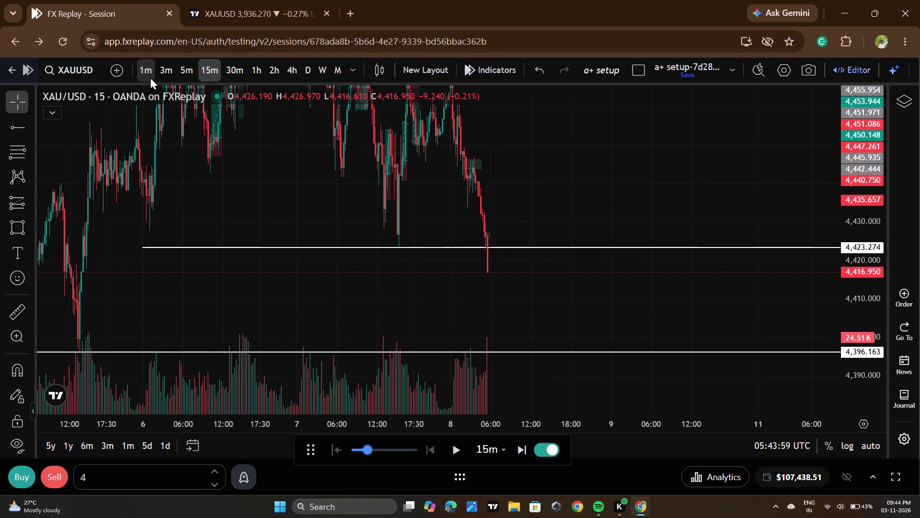
left_click(146, 74)
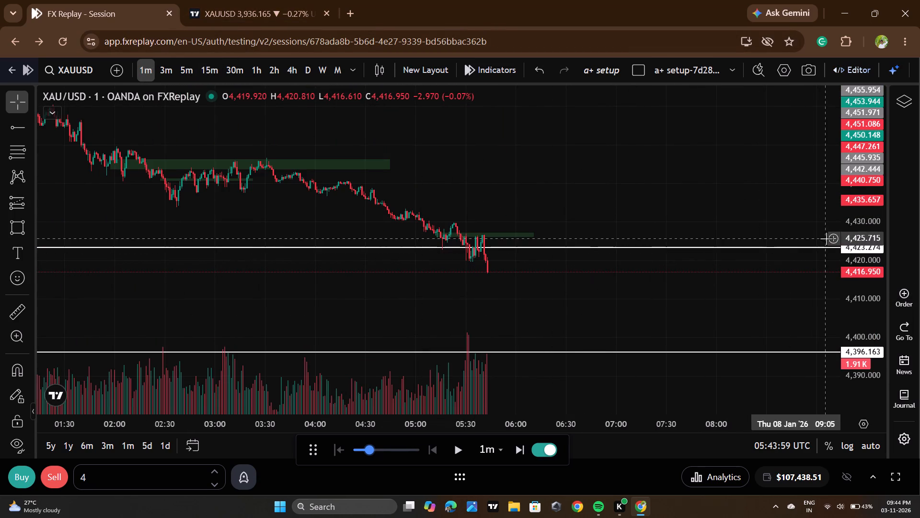
scroll(849, 256, "up", 17)
scroll(661, 258, "up", 2)
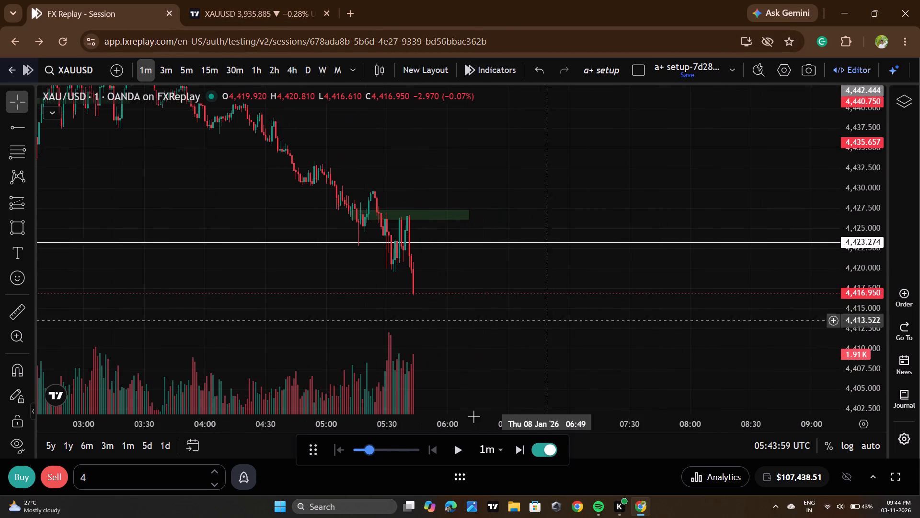
Raise the replay speed to 16x per second and advance the replay in short bursts to 05:58.
left_click(463, 448)
left_click(463, 448)
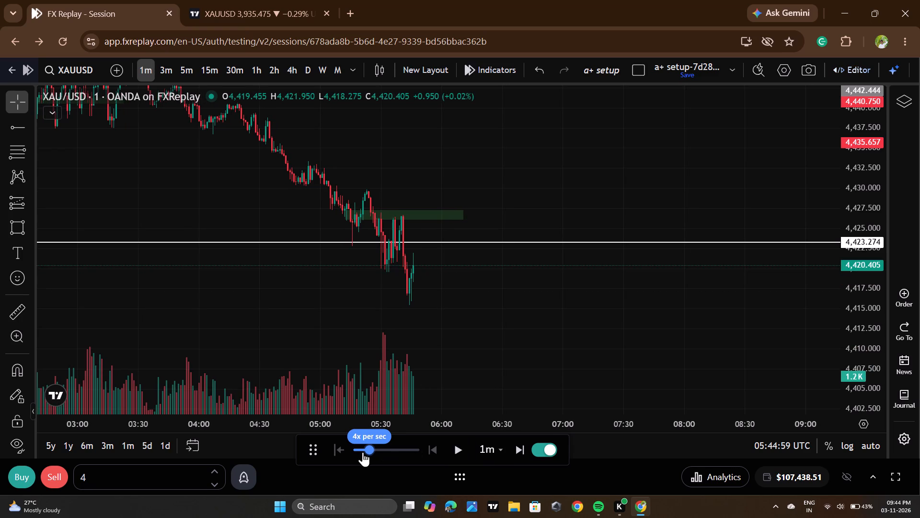
left_click_drag(379, 456, 403, 458)
left_click_drag(404, 452, 419, 451)
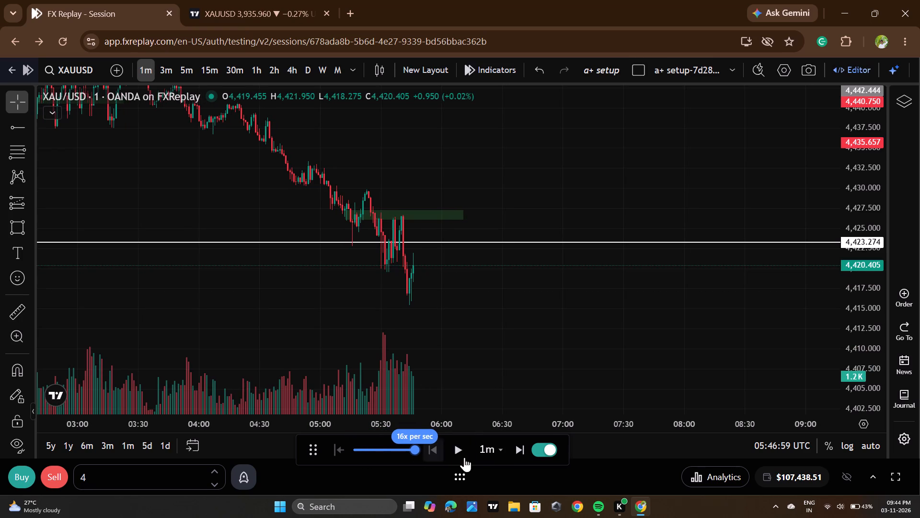
left_click(464, 457)
left_click(464, 457)
left_click(464, 457)
left_click(464, 457)
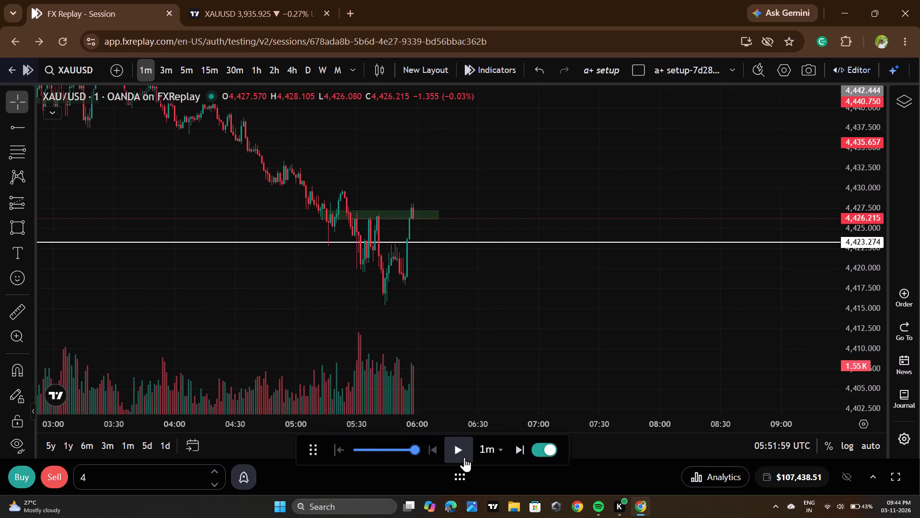
Draw a rectangle zone over the 4,423.274 ray, from about 4,421.9 to 4,423.9 and about 05:39 to 06:41.
scroll(385, 329, "up", 5)
left_click_drag(228, 328, 569, 343)
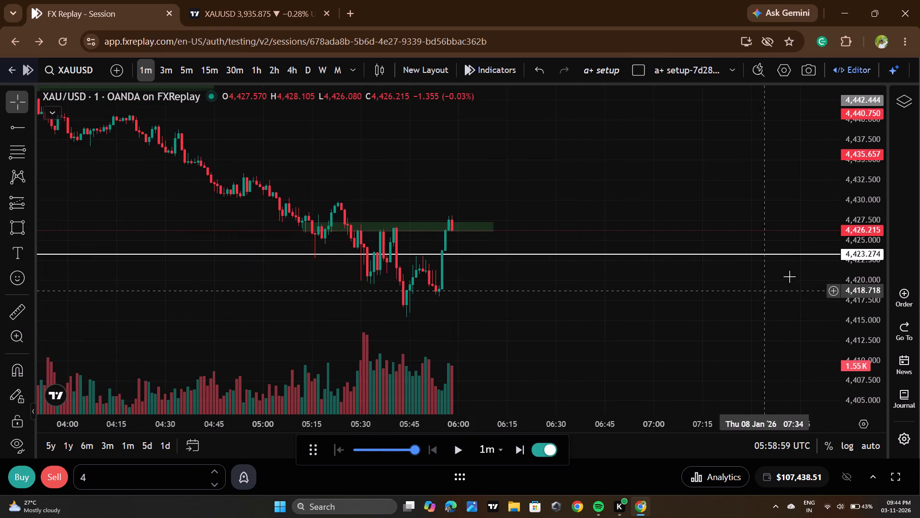
scroll(857, 284, "up", 12)
scroll(675, 290, "up", 2)
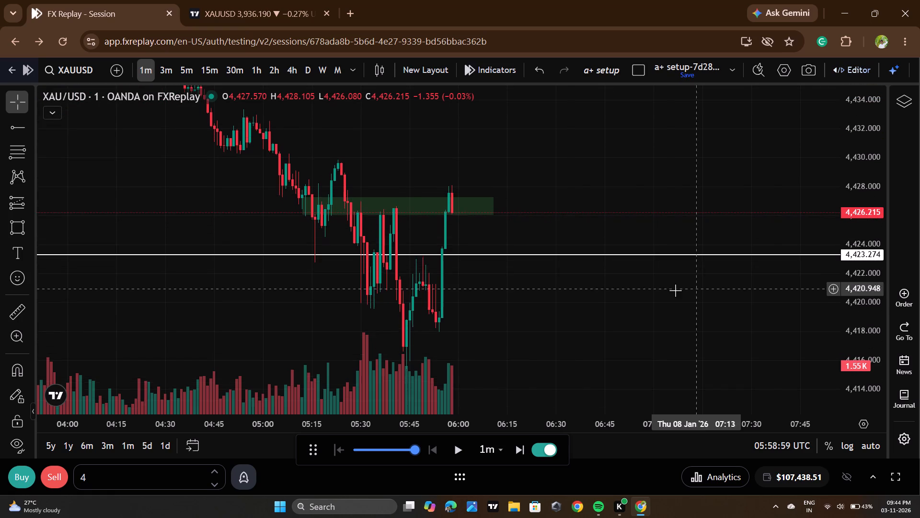
scroll(675, 290, "up", 2)
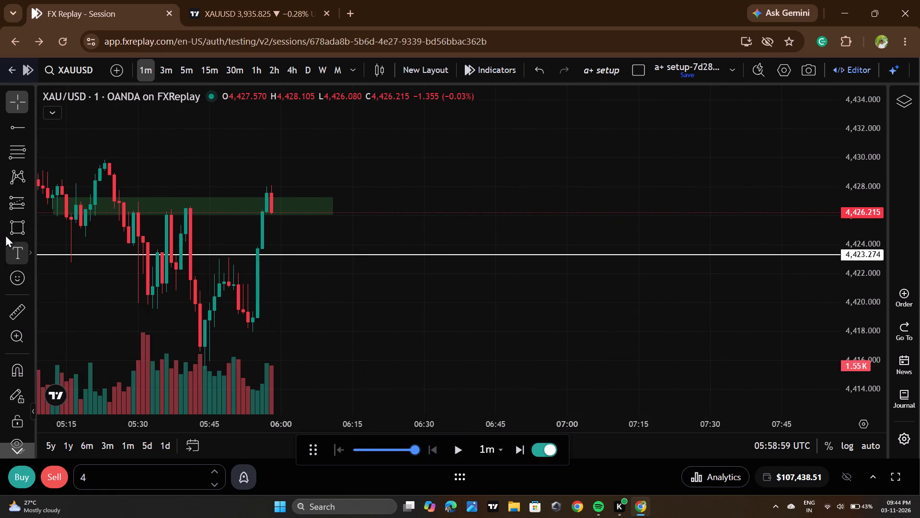
left_click(10, 228)
left_click(184, 275)
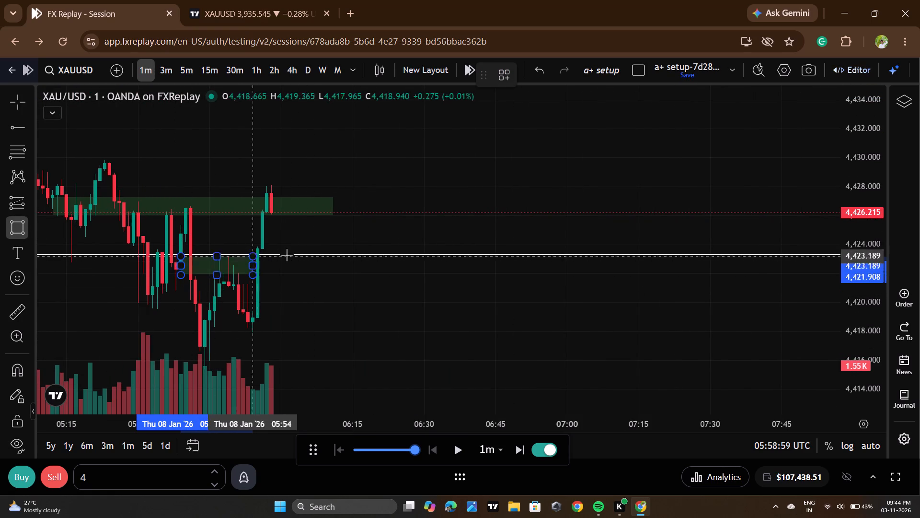
left_click(478, 246)
left_click(526, 284)
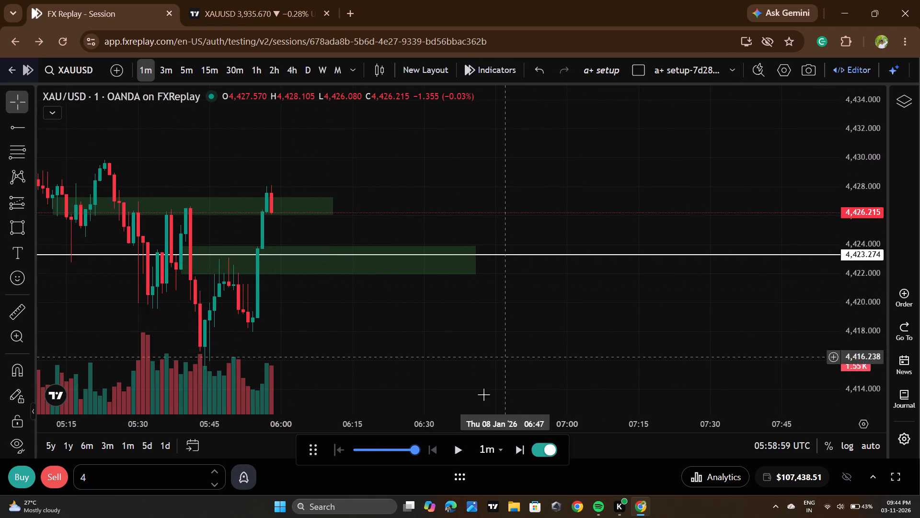
Advance the replay to 06:01 and buy XAUUSD at market with a quantity of 4.
double_click(448, 452)
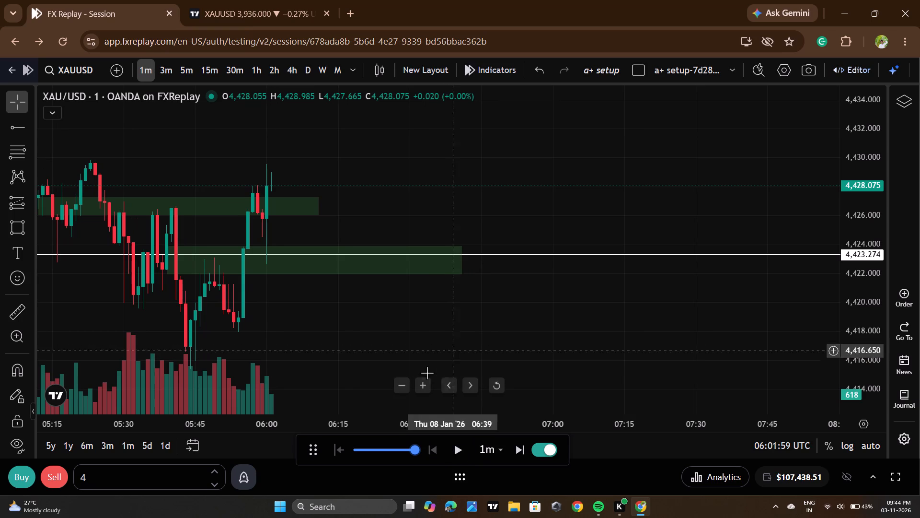
left_click(22, 478)
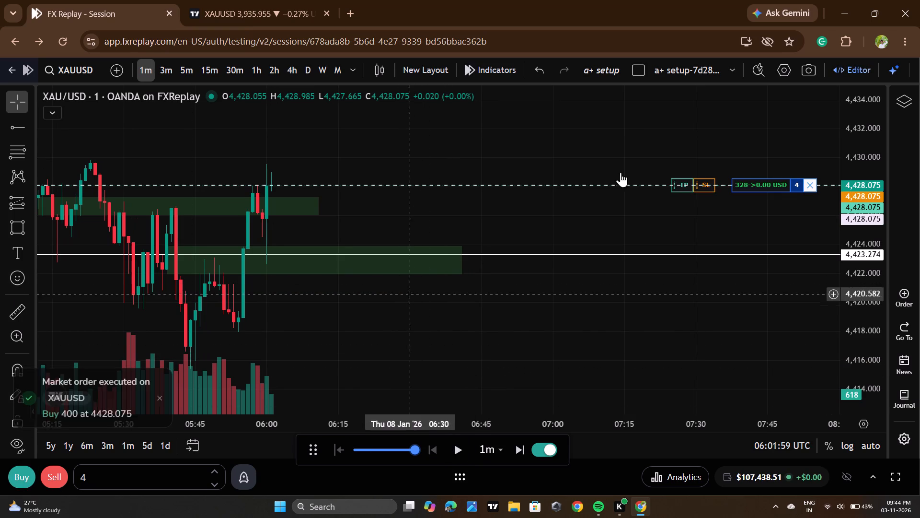
Add a stop loss to the open long position at 4,422.594, inside the new zone.
left_click_drag(707, 190, 715, 285)
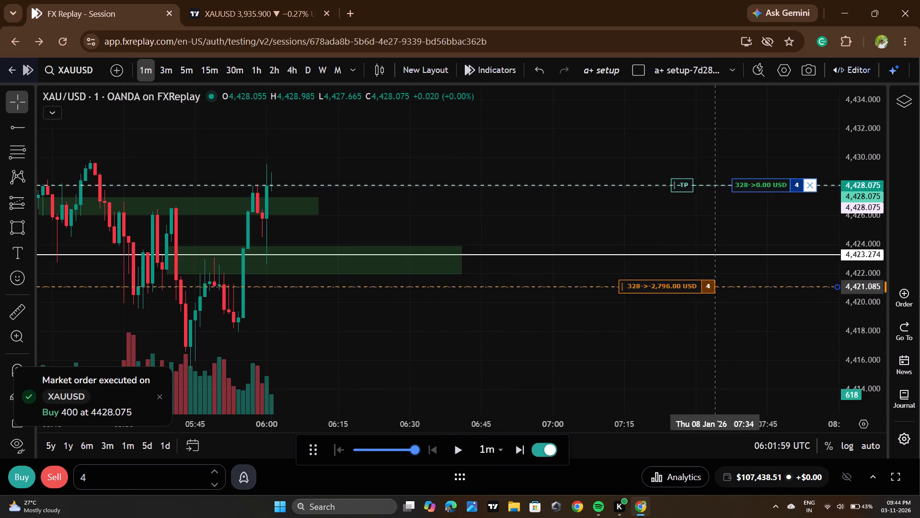
left_click_drag(715, 285, 716, 277)
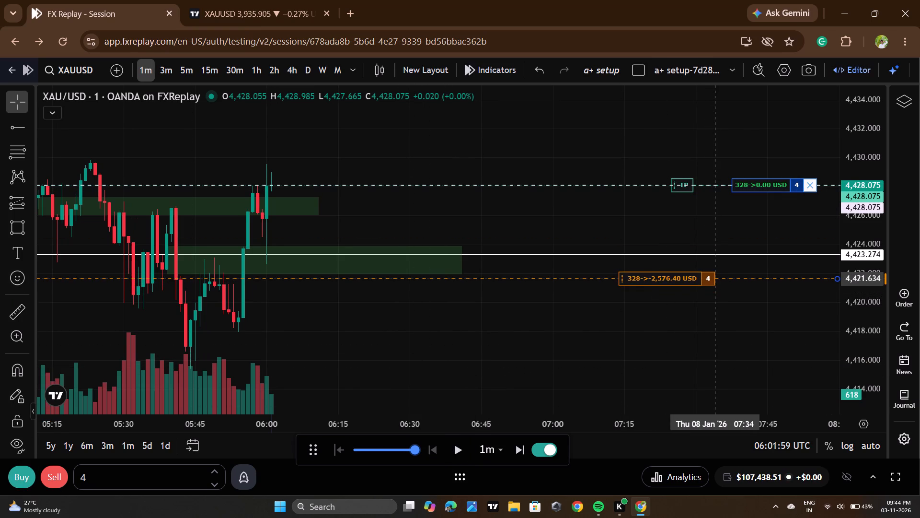
left_click_drag(716, 277, 717, 269)
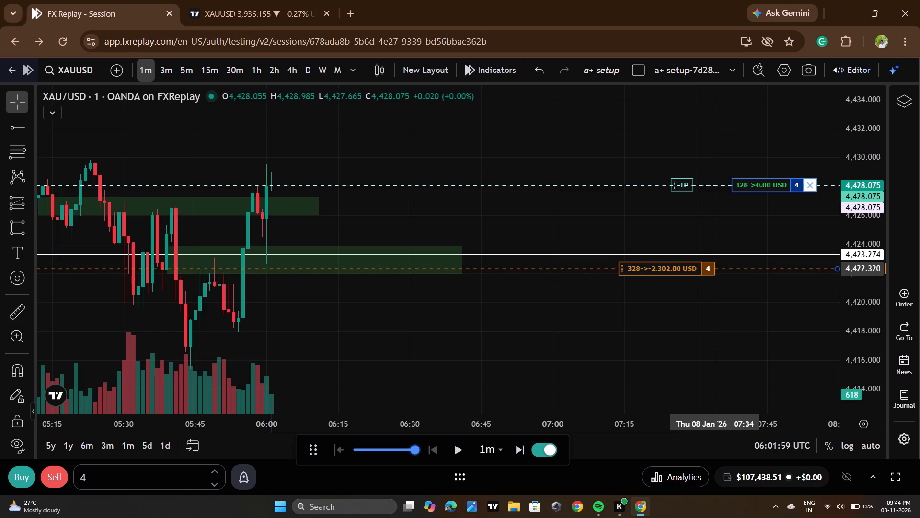
left_click_drag(717, 269, 717, 262)
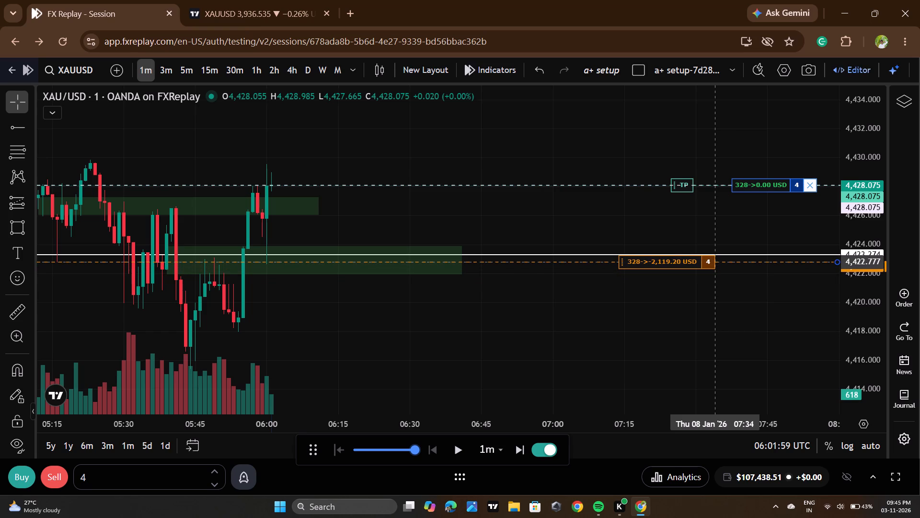
left_click_drag(717, 262, 718, 265)
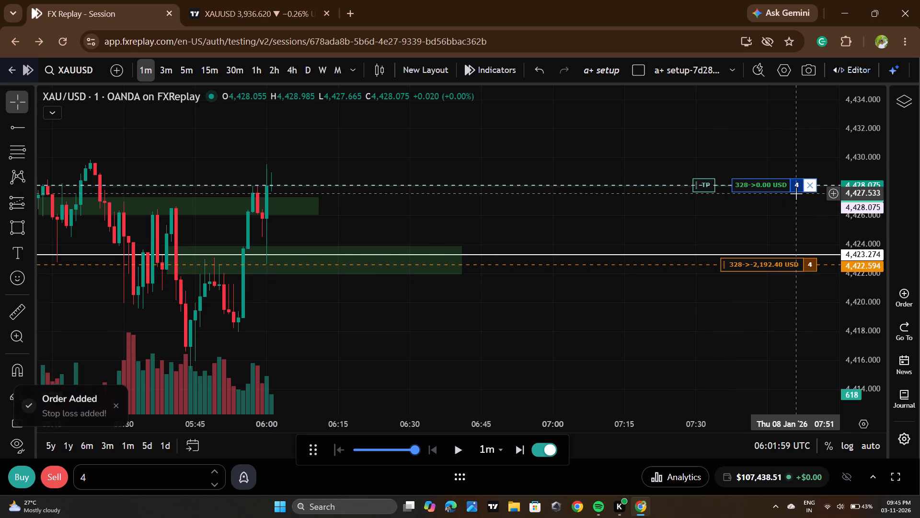
Add a take profit to the open long position at 4,438.416.
left_click_drag(770, 207, 770, 263)
left_click_drag(705, 242, 715, 301)
left_click_drag(705, 259, 705, 137)
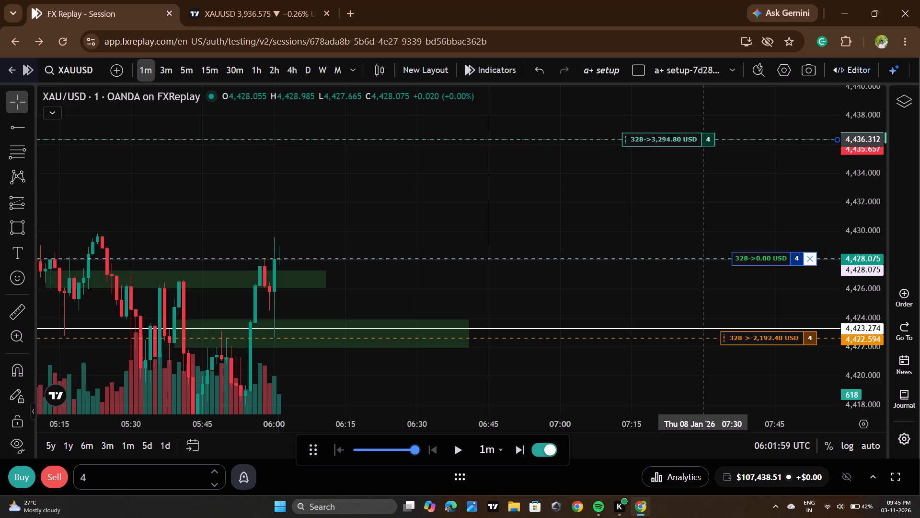
left_click_drag(705, 137, 707, 114)
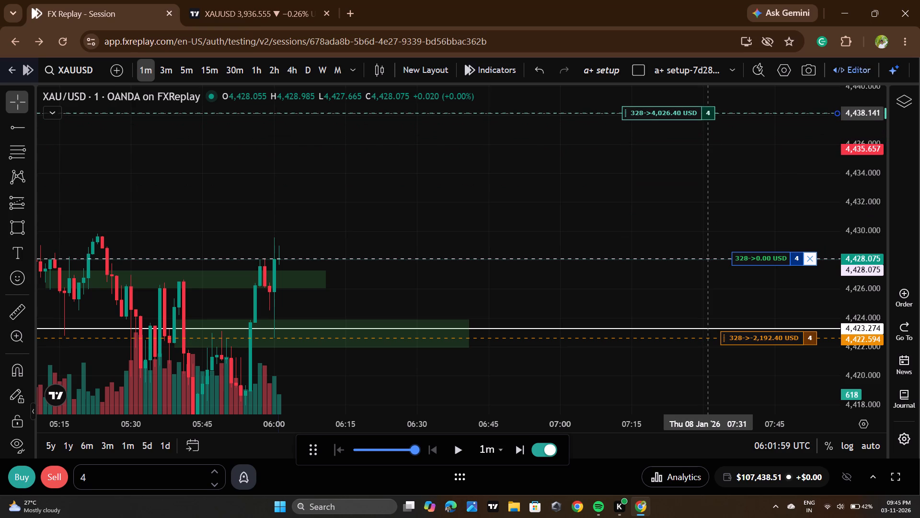
left_click_drag(707, 114, 707, 110)
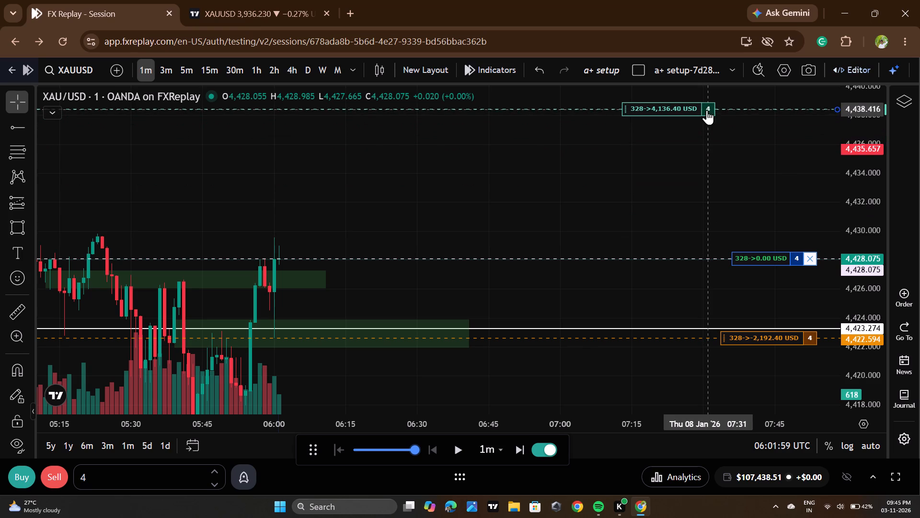
Draw a Long Position projection from 06:00 with entry 4,428.127, stop 4,422.640 and target 4,438.461, matching the open trade.
left_click(31, 196)
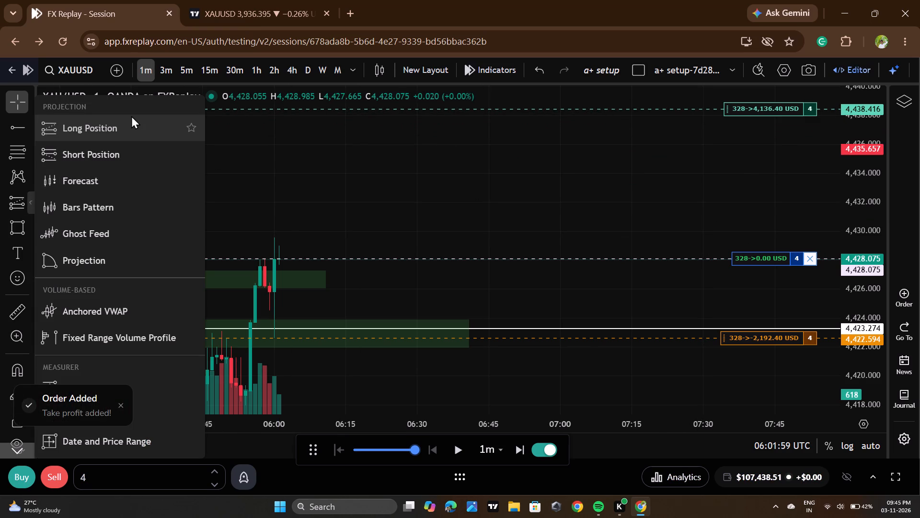
left_click(132, 115)
left_click(285, 259)
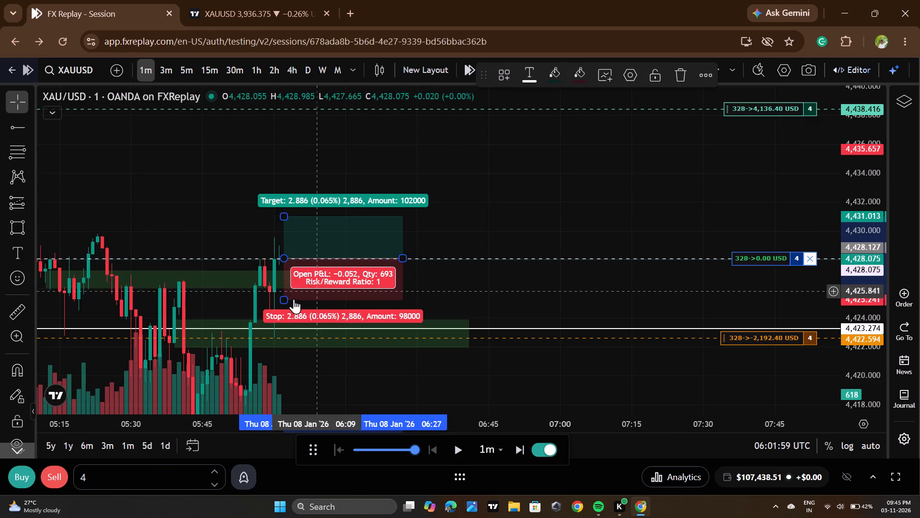
left_click_drag(285, 298, 288, 336)
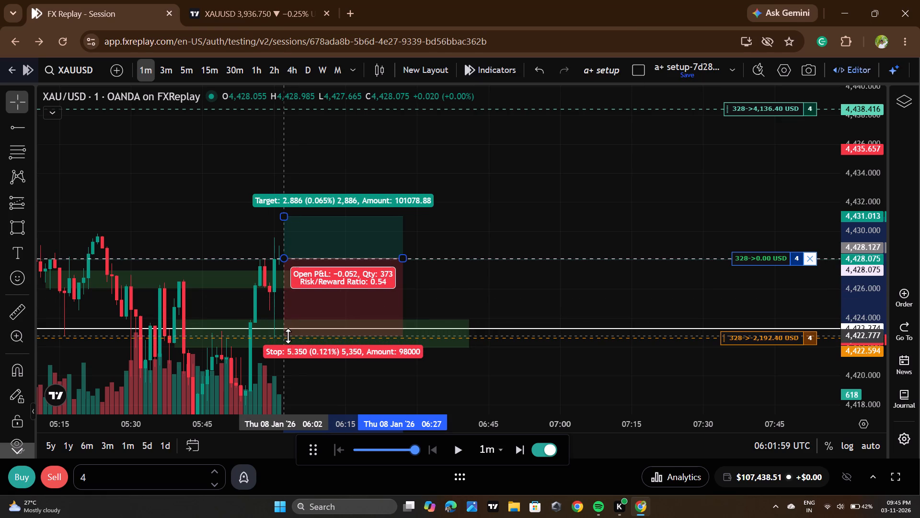
left_click_drag(288, 336, 288, 338)
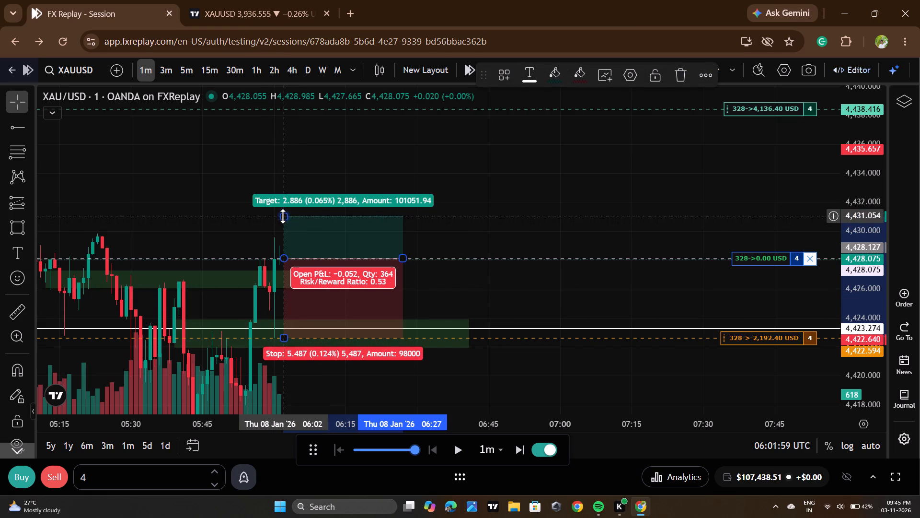
left_click_drag(283, 216, 315, 109)
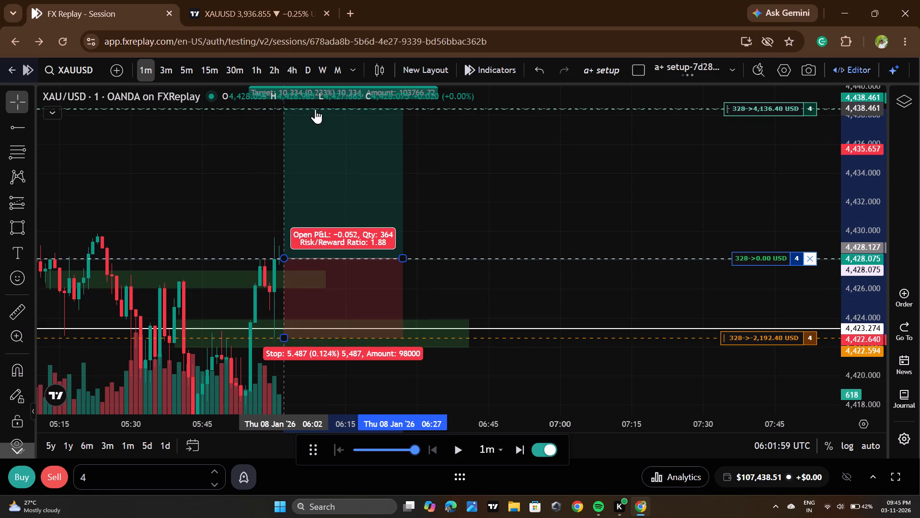
left_click_drag(369, 286, 361, 285)
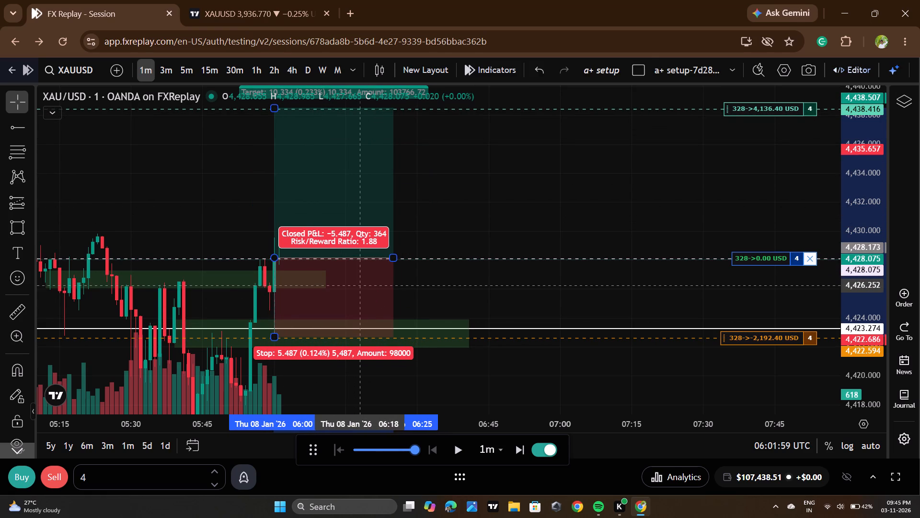
left_click_drag(361, 285, 361, 286)
left_click_drag(361, 286, 360, 286)
left_click(419, 287)
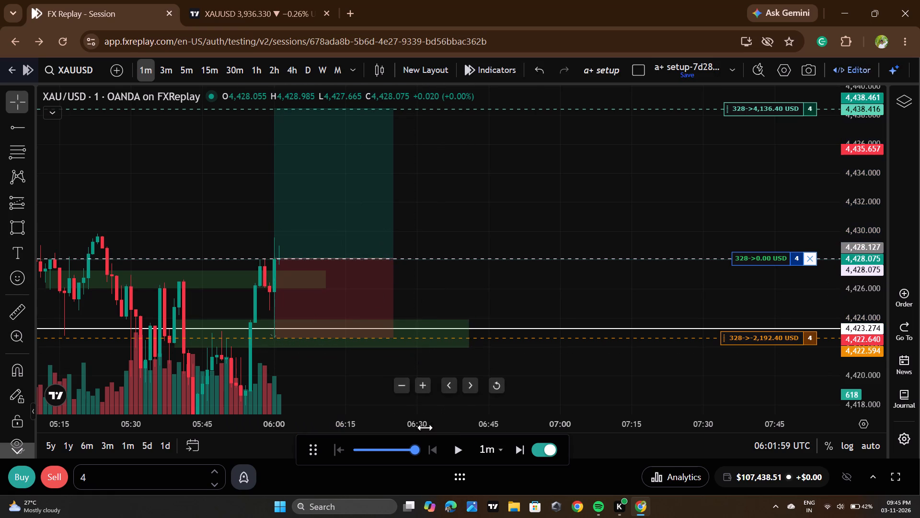
Advance the replay in short bursts to 06:12 to play out the long trade.
left_click(449, 449)
left_click(449, 449)
left_click(452, 444)
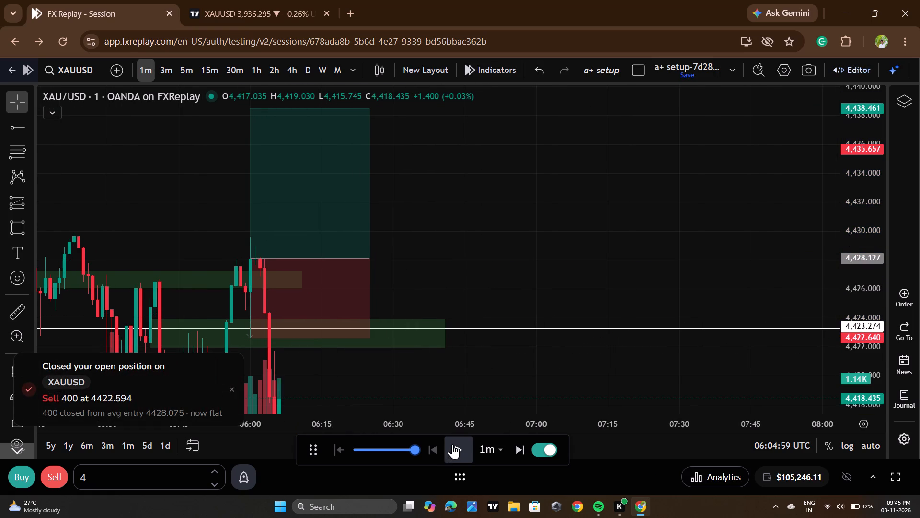
left_click(453, 444)
scroll(612, 292, "down", 3)
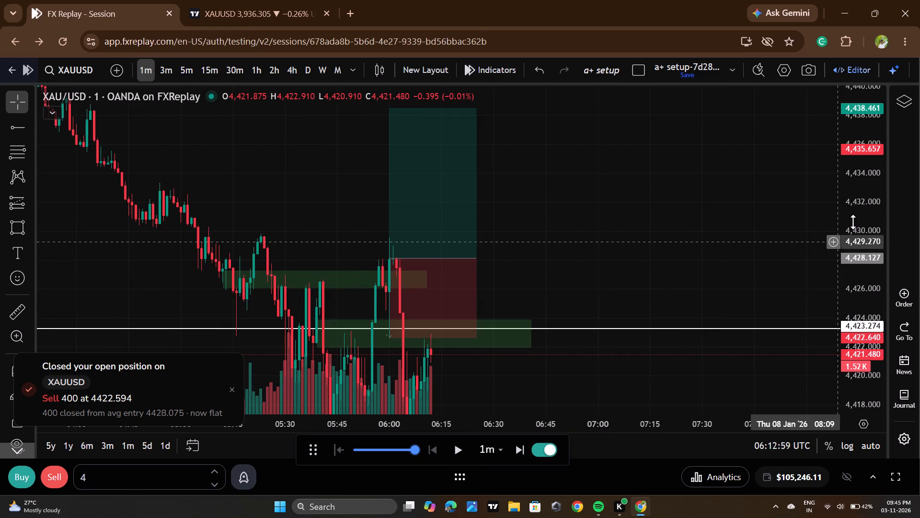
scroll(855, 220, "down", 14)
scroll(595, 306, "down", 4)
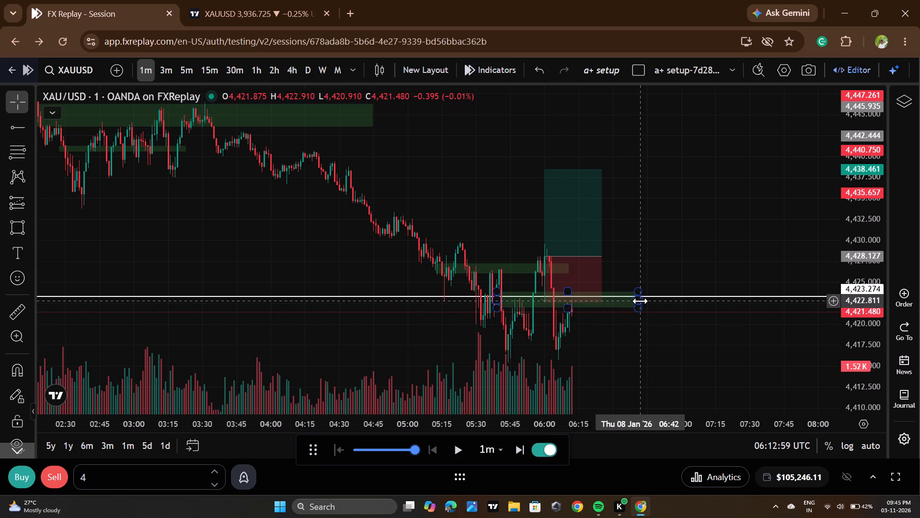
Delete the green zone rectangle around 4,423 that extends past the latest candles.
left_click_drag(640, 301, 637, 306)
left_click(720, 74)
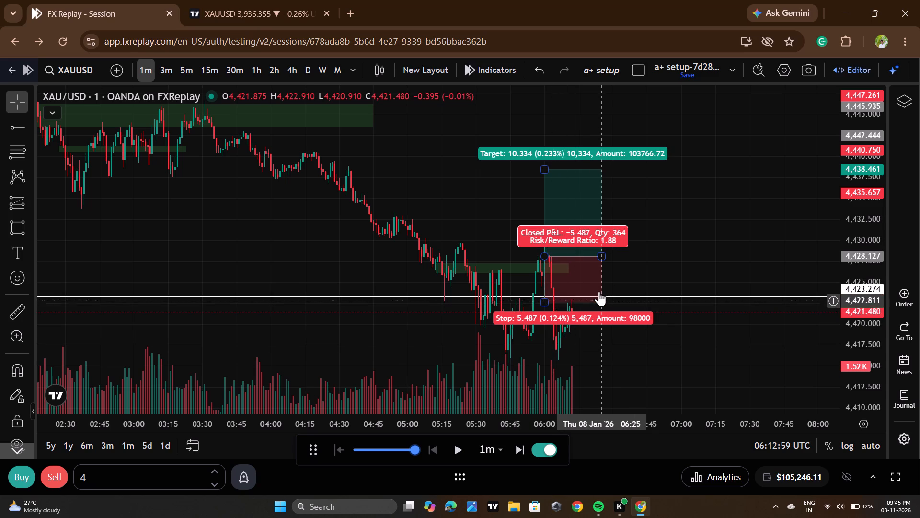
Delete the Long Position projection of the closed long trade from the chart.
left_click_drag(599, 291, 599, 309)
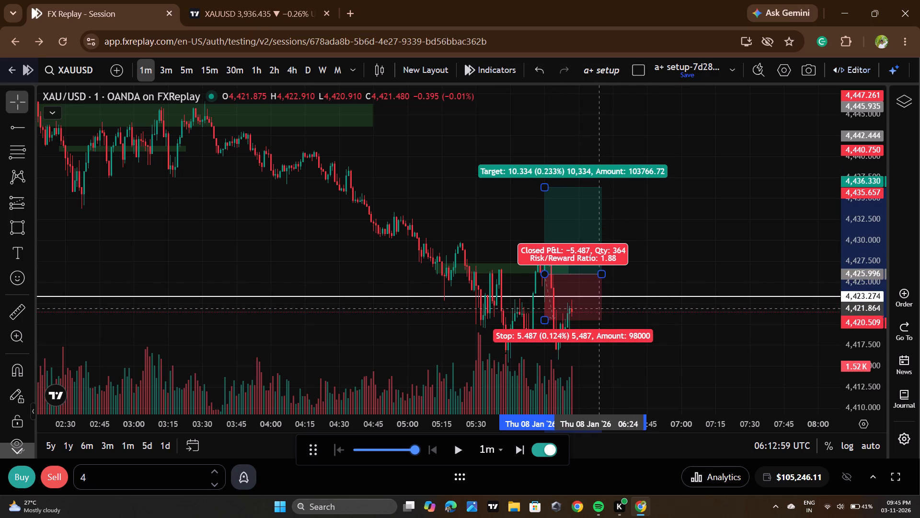
left_click_drag(599, 309, 597, 294)
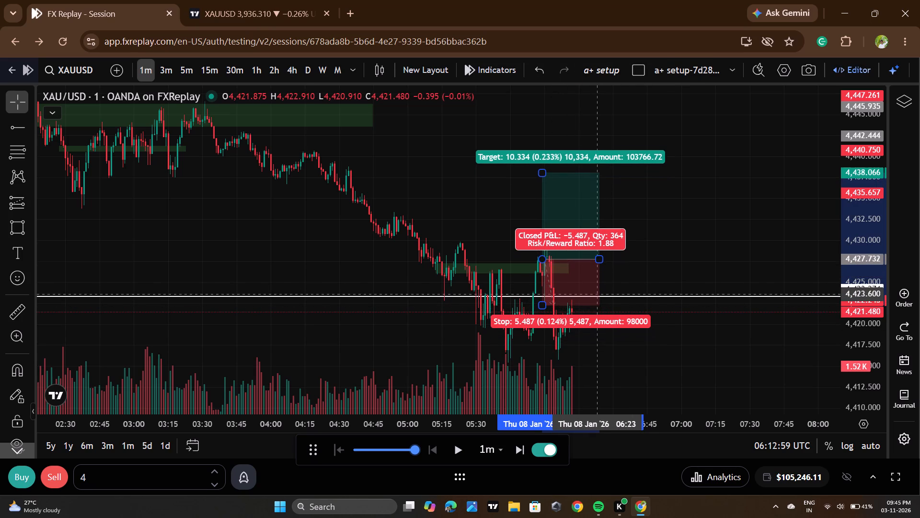
left_click_drag(597, 294, 593, 294)
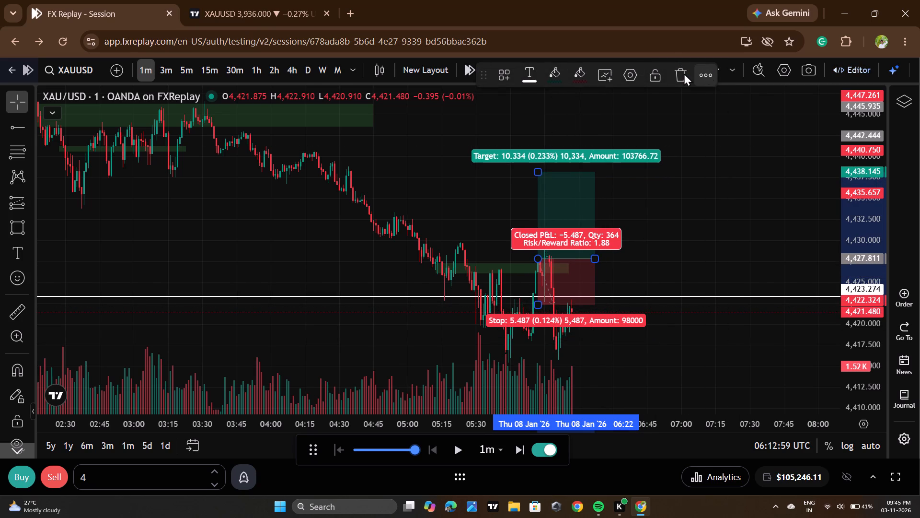
left_click(683, 73)
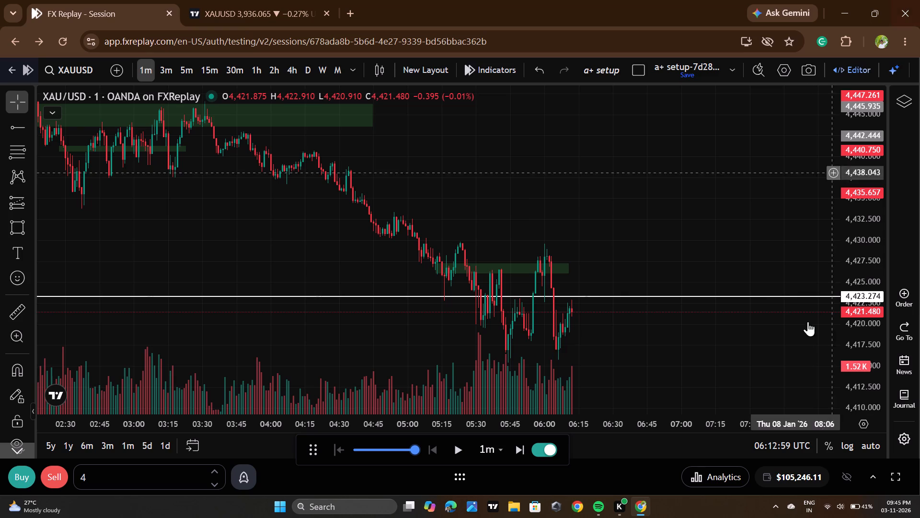
Open the backtesting analytics for the a+ setup session to review its performance.
left_click(716, 476)
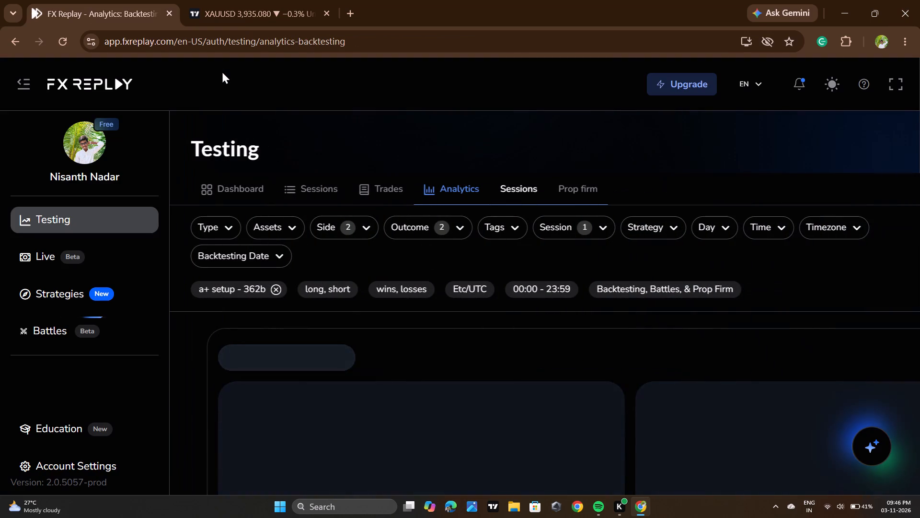
scroll(620, 301, "down", 1)
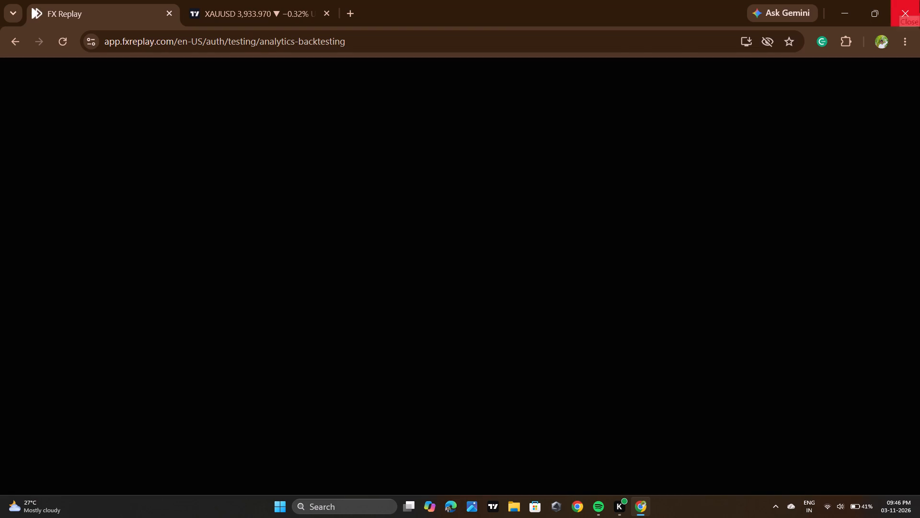
Switch to TradingView, examine the live 1-minute XAUUSD chart up close, and dismiss the upgrade offers.
left_click(288, 10)
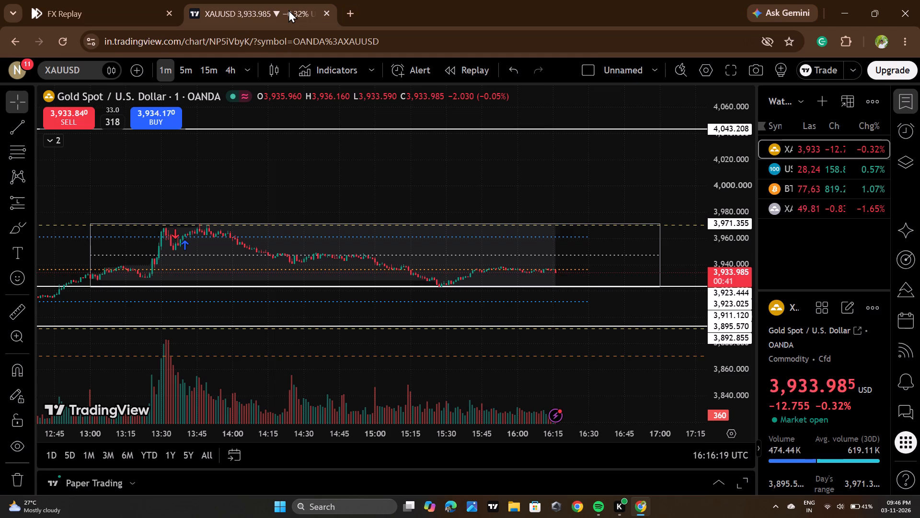
scroll(589, 277, "down", 2)
scroll(724, 276, "up", 6)
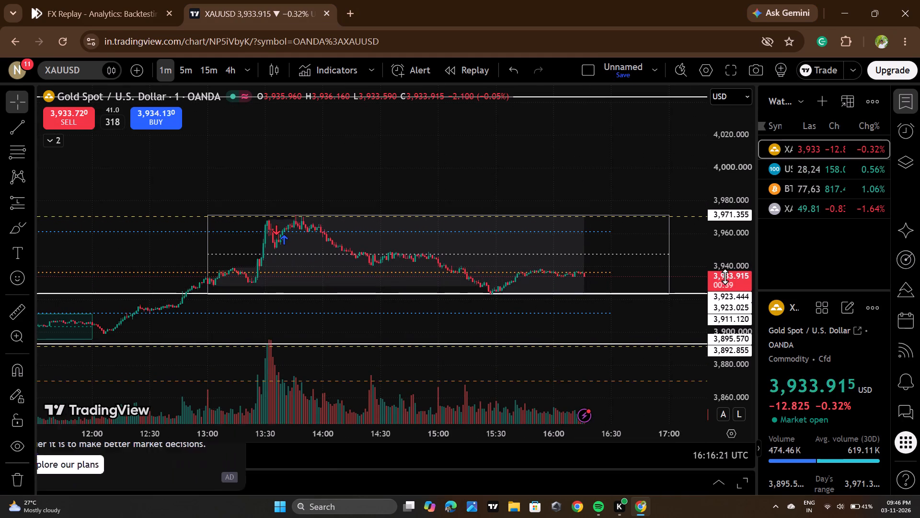
scroll(725, 276, "up", 20)
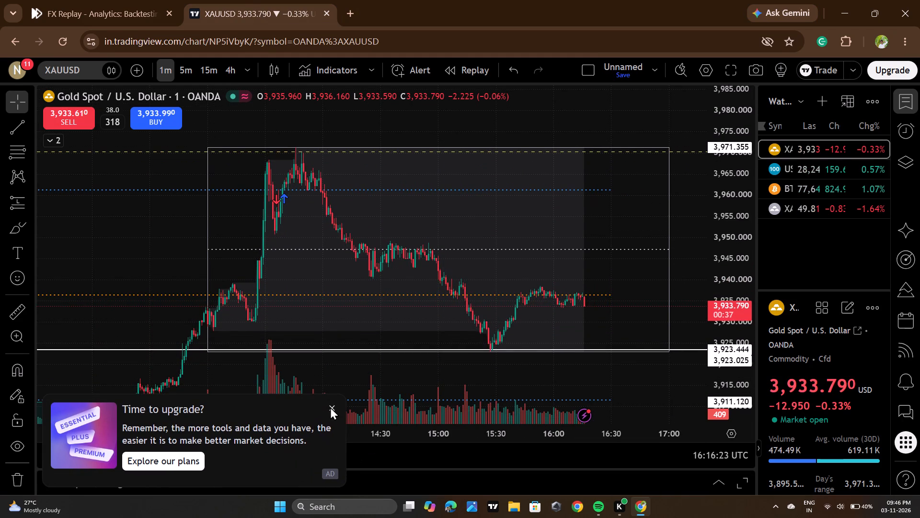
left_click(334, 407)
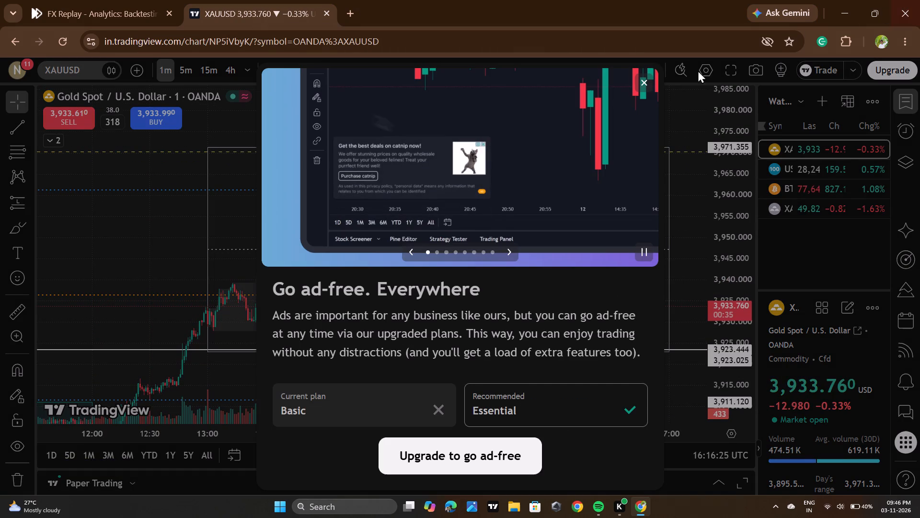
left_click(638, 83)
Close the browser window with the FX Replay and TradingView pages.
left_click(919, 0)
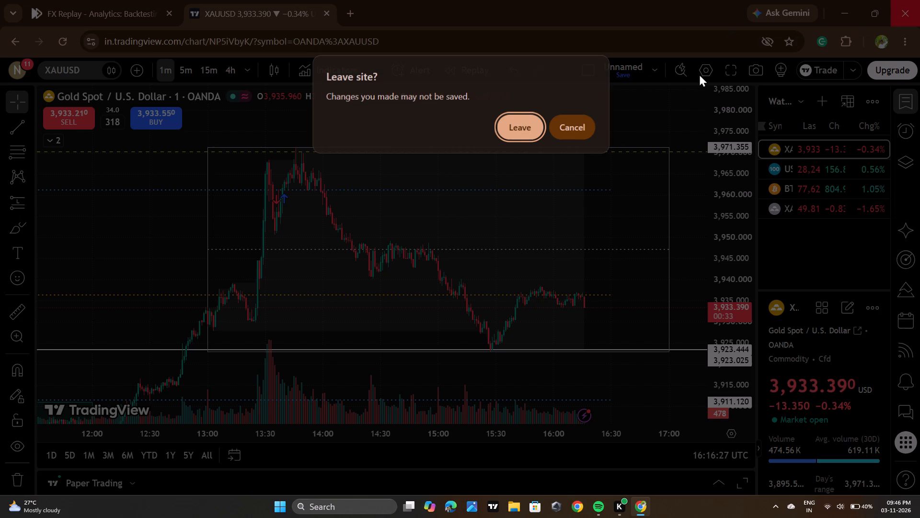
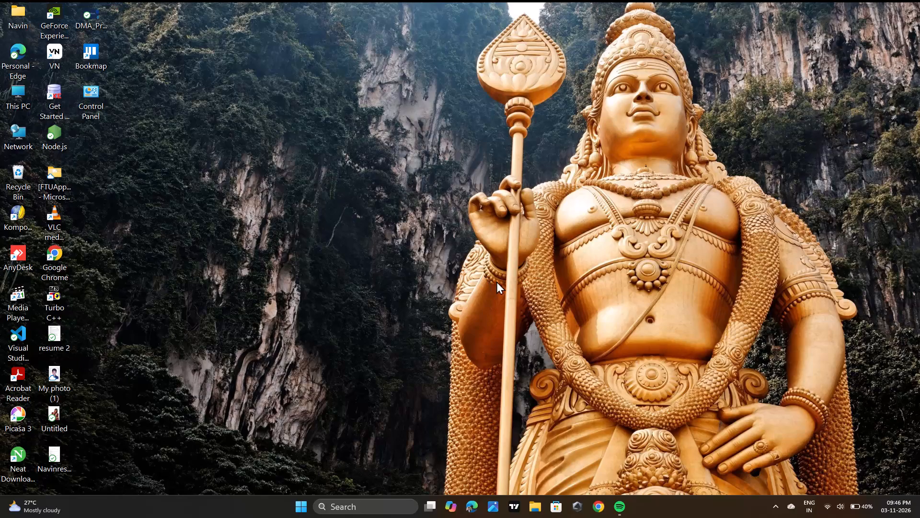
Shut down the computer from the Windows desktop.
key("F4")
key("backslash")
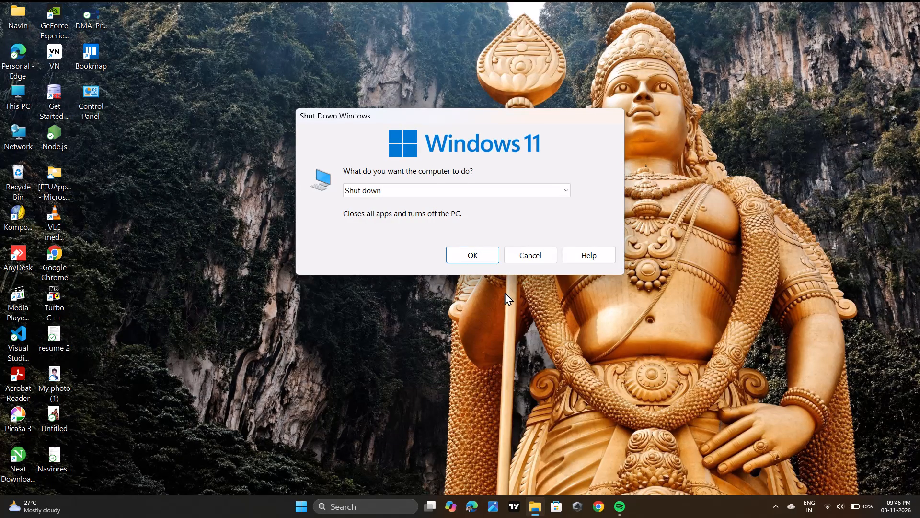
key("Return")
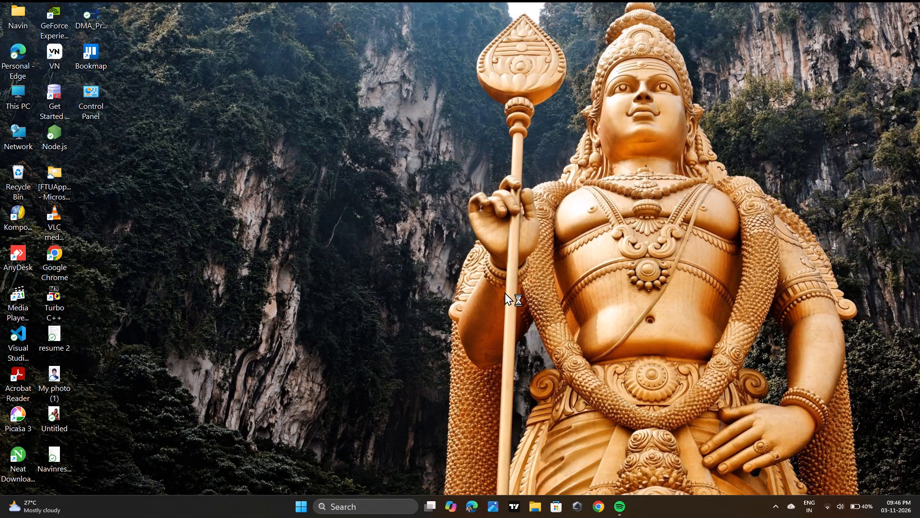